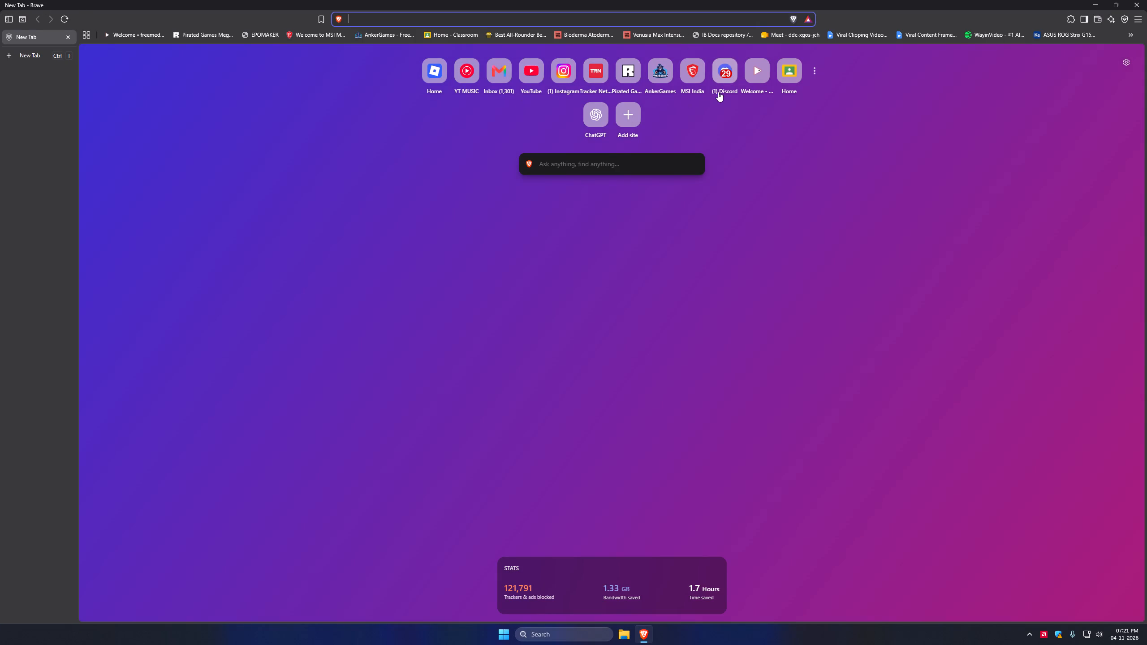
# Open the Canva home page at canva.com in the browser's new tab.
pyautogui.press('c')
pyautogui.press('a')
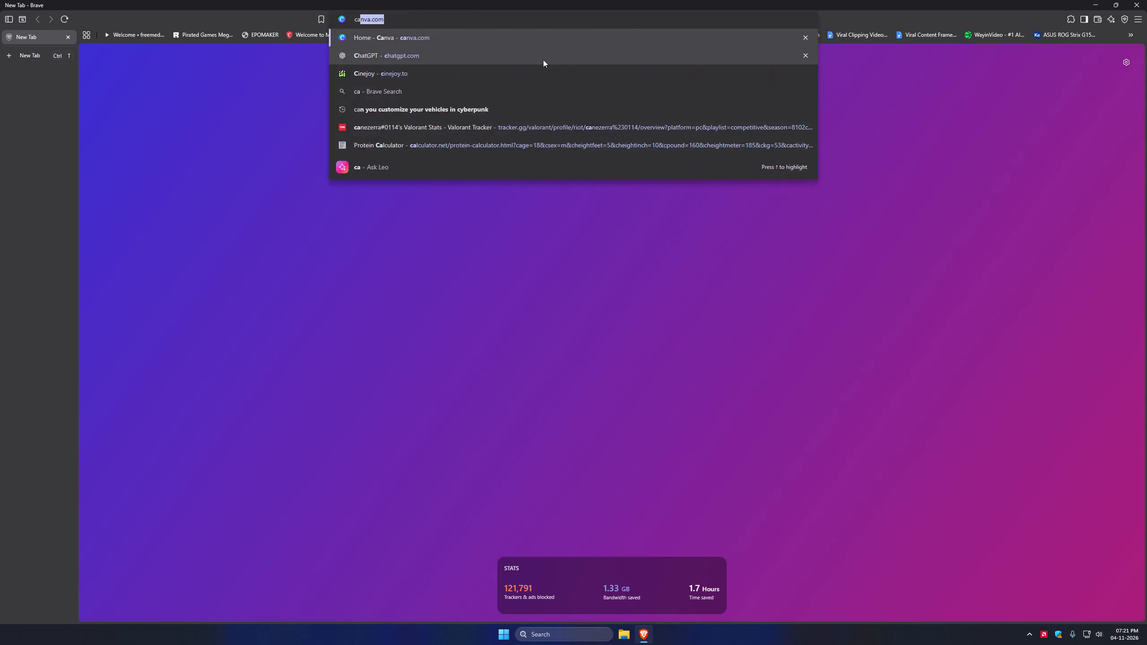
pyautogui.click(499, 39)
# Find the Discord desktop app through the system search and launch it.
pyautogui.press('d')
pyautogui.click(602, 382)
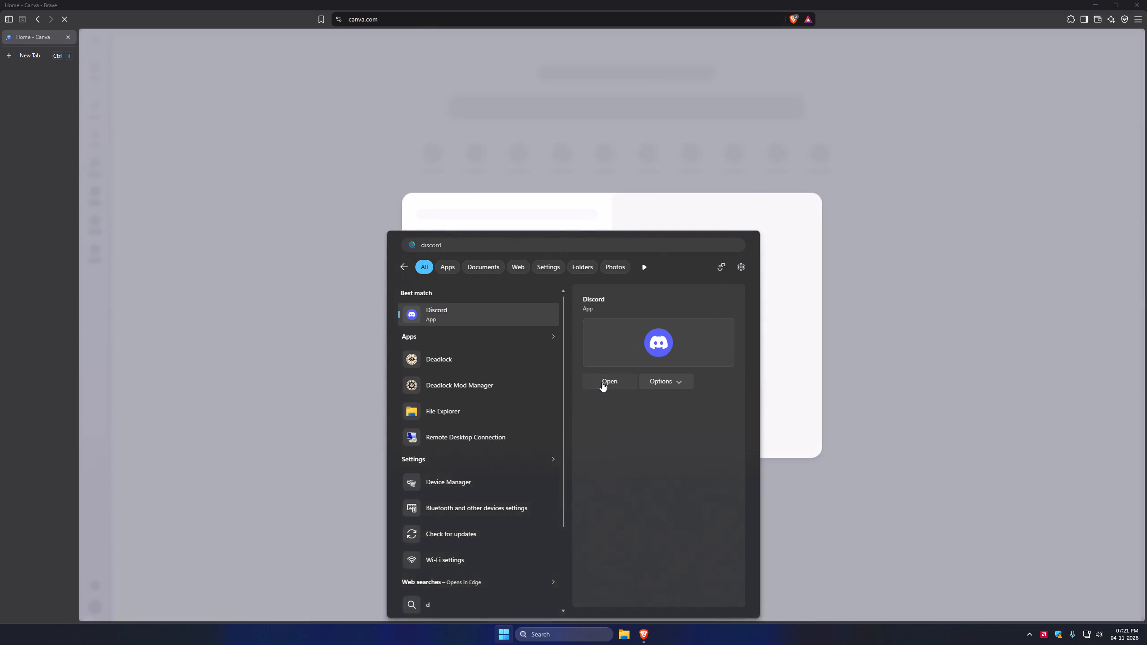
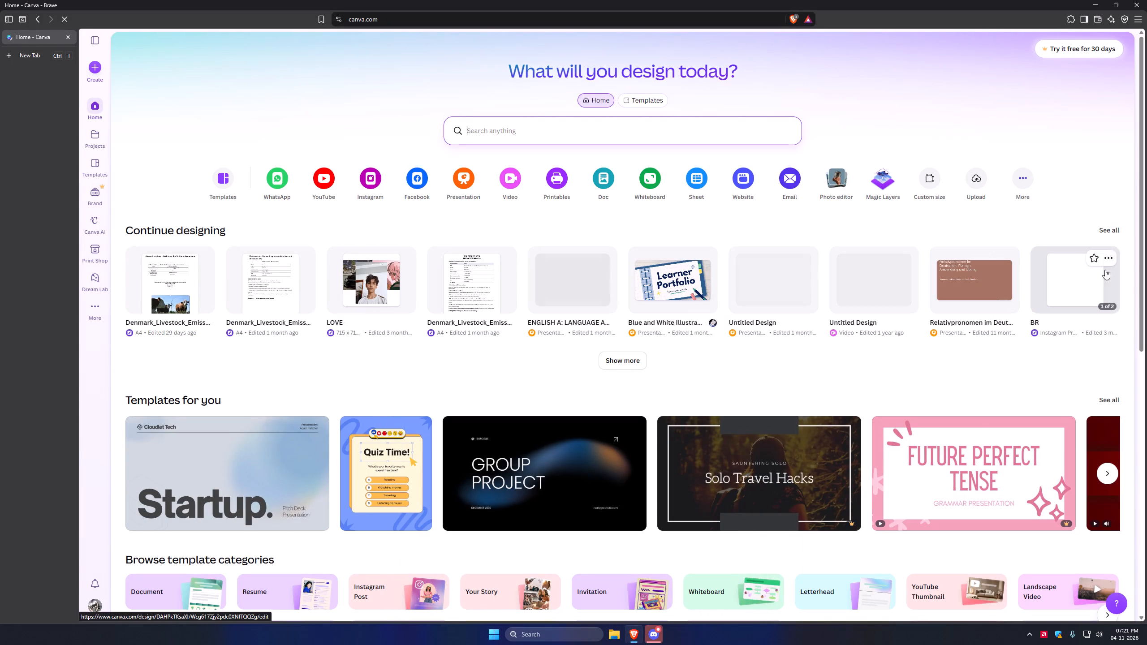
# Open the Blue and White Illustrated Notebook Grid "Learner Portfolio" presentation from the recent designs on the Canva home page.
pyautogui.rightClick(557, 286)
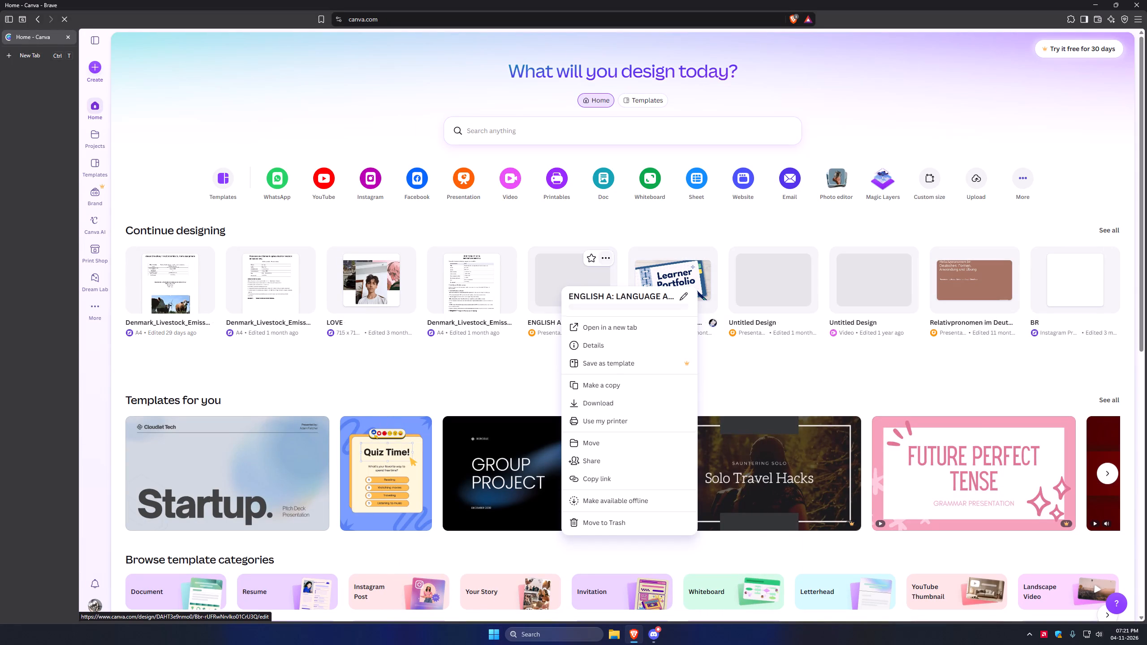
pyautogui.click(674, 279)
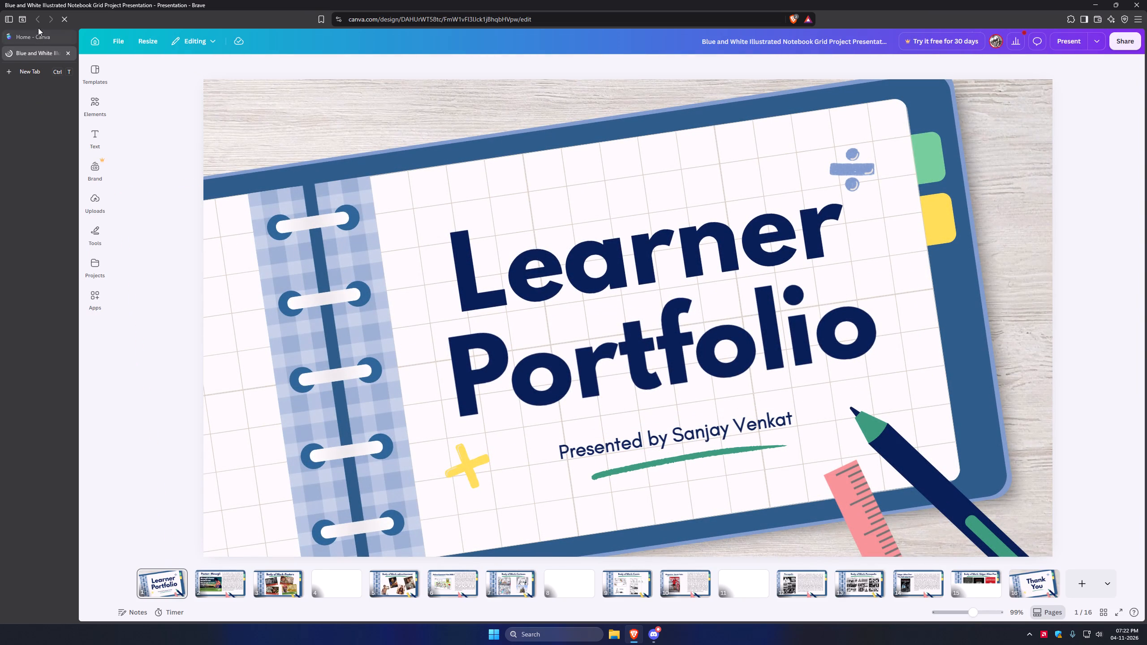
# Go back to the Canva home tab, show all recent designs, and open the Learner Portfolio presentation from that list.
pyautogui.click(35, 42)
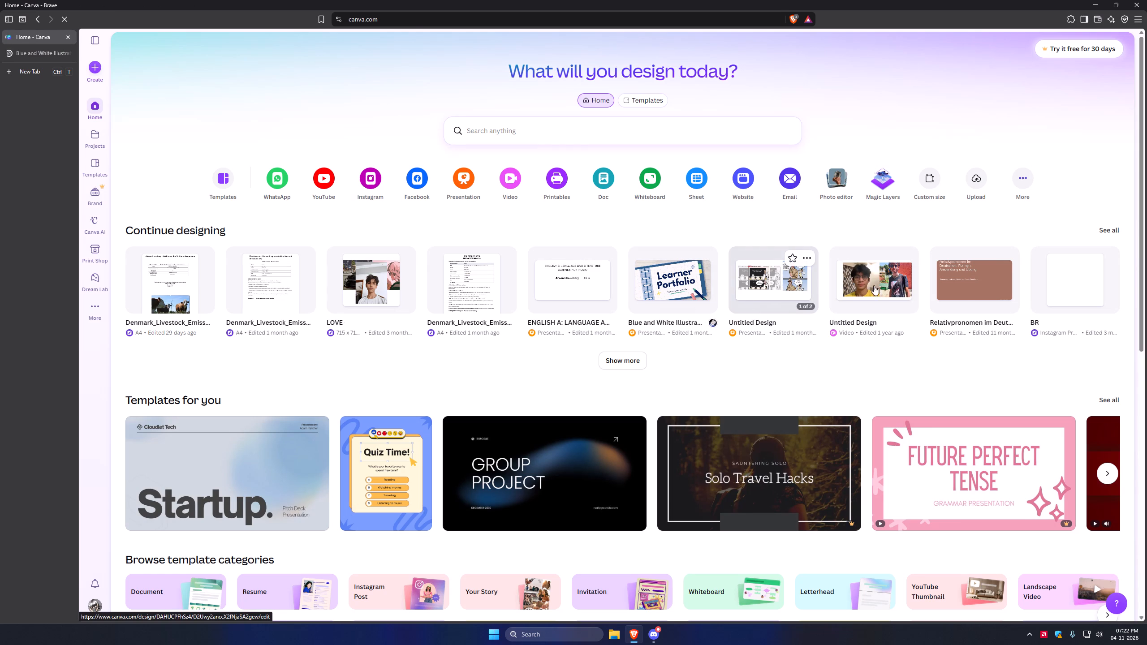
pyautogui.click(1100, 227)
pyautogui.click(609, 644)
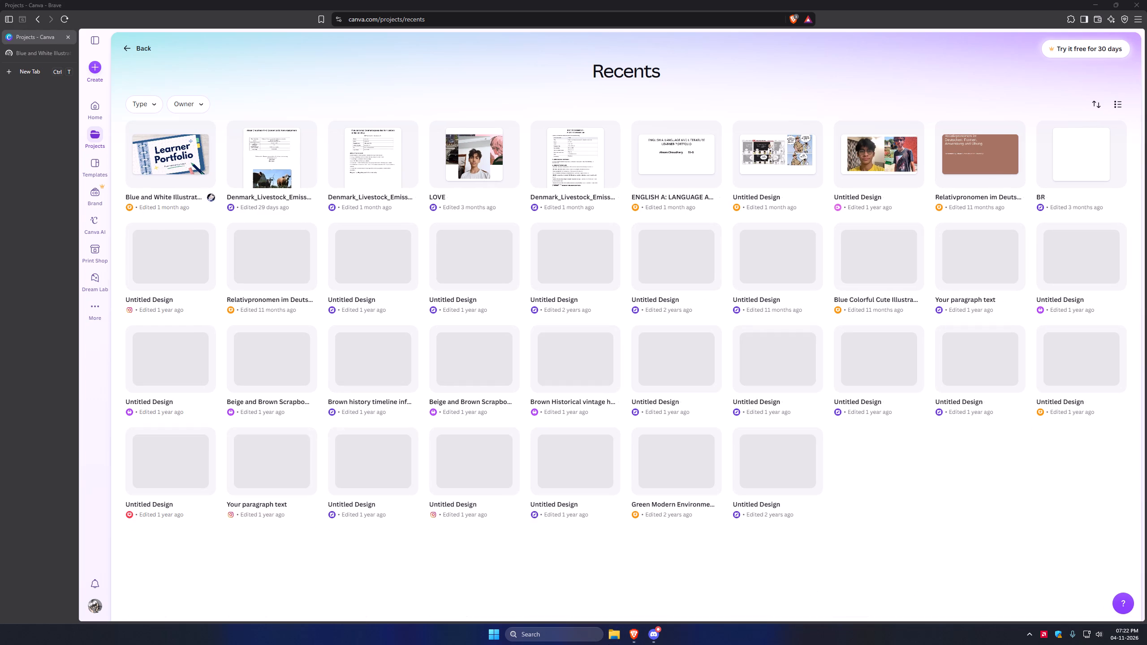
pyautogui.hotkey('alt', 'Tab')
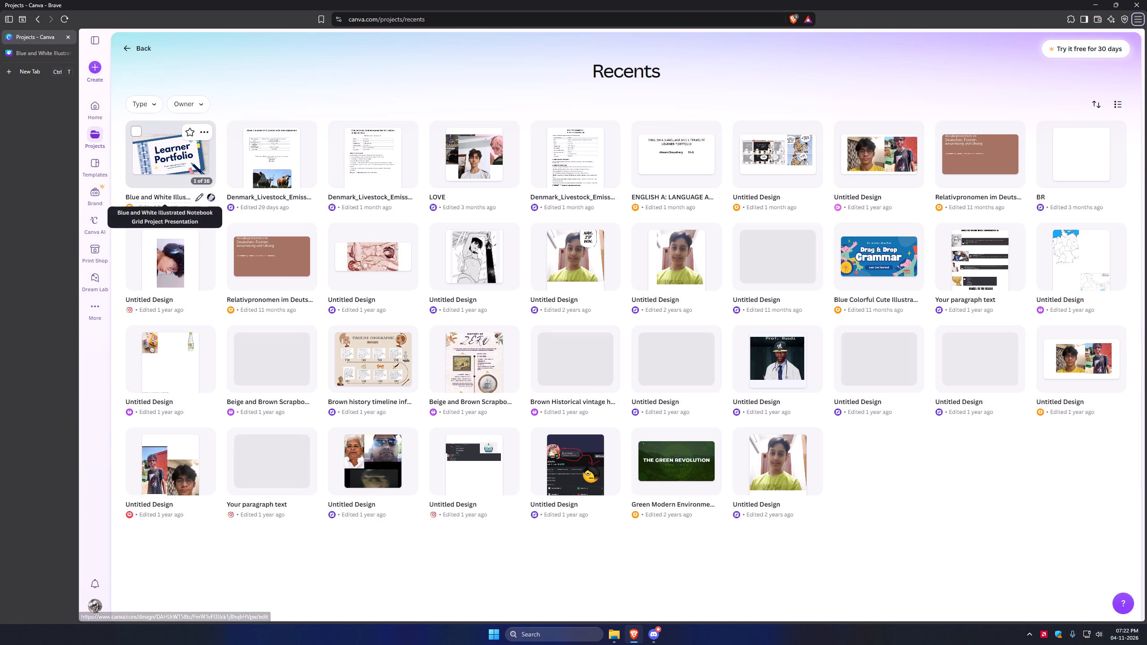
pyautogui.click(167, 161)
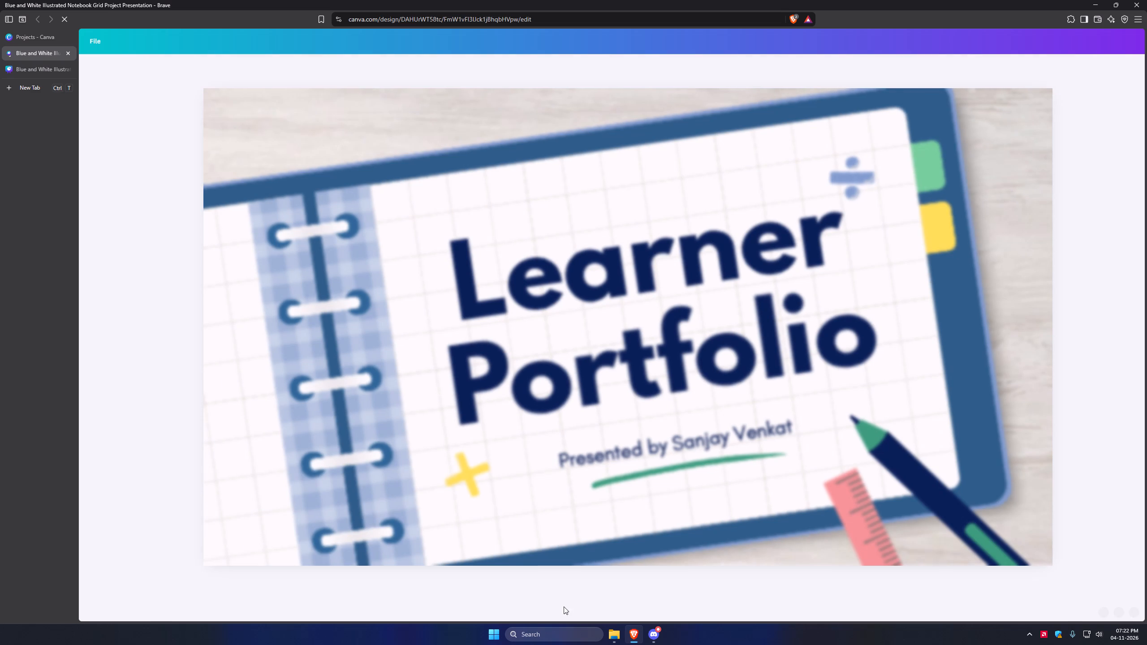
# Look through the portfolio's pages from the Mowgli poster on page 2 to The Tell-tale heart on page 14.
pyautogui.click(200, 580)
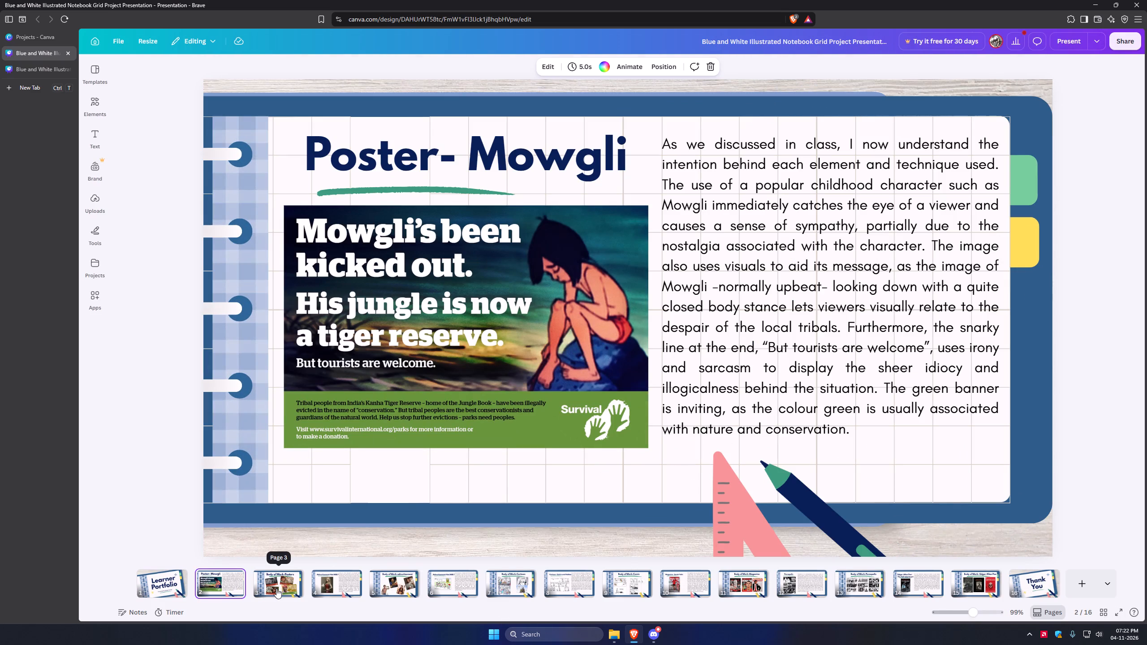
pyautogui.click(276, 589)
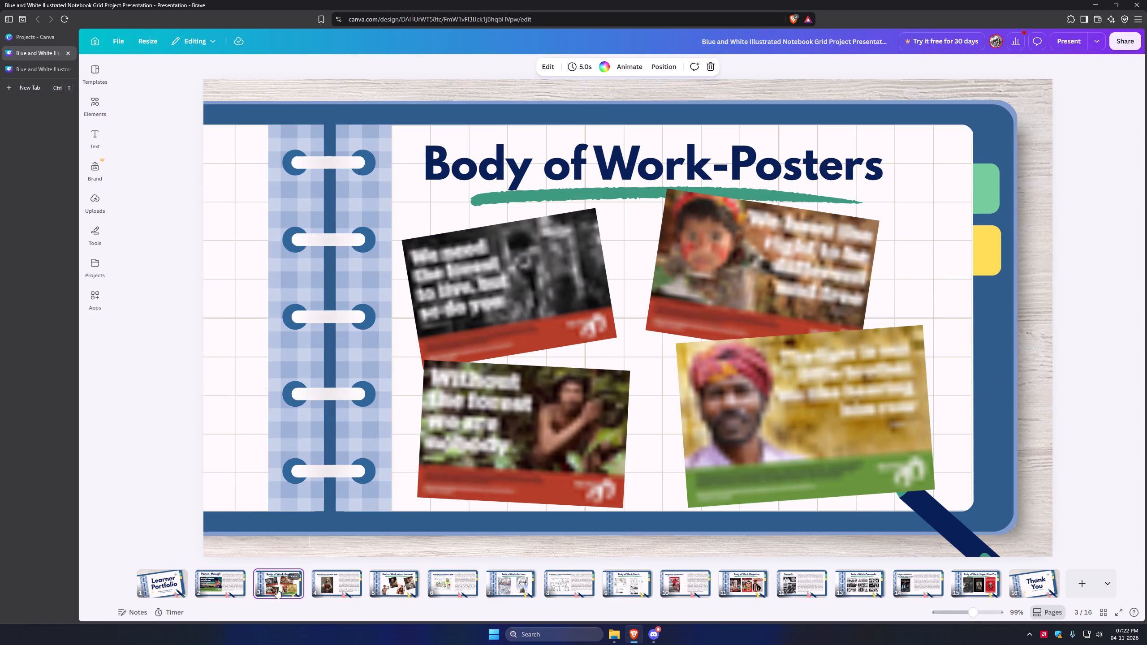
pyautogui.click(334, 591)
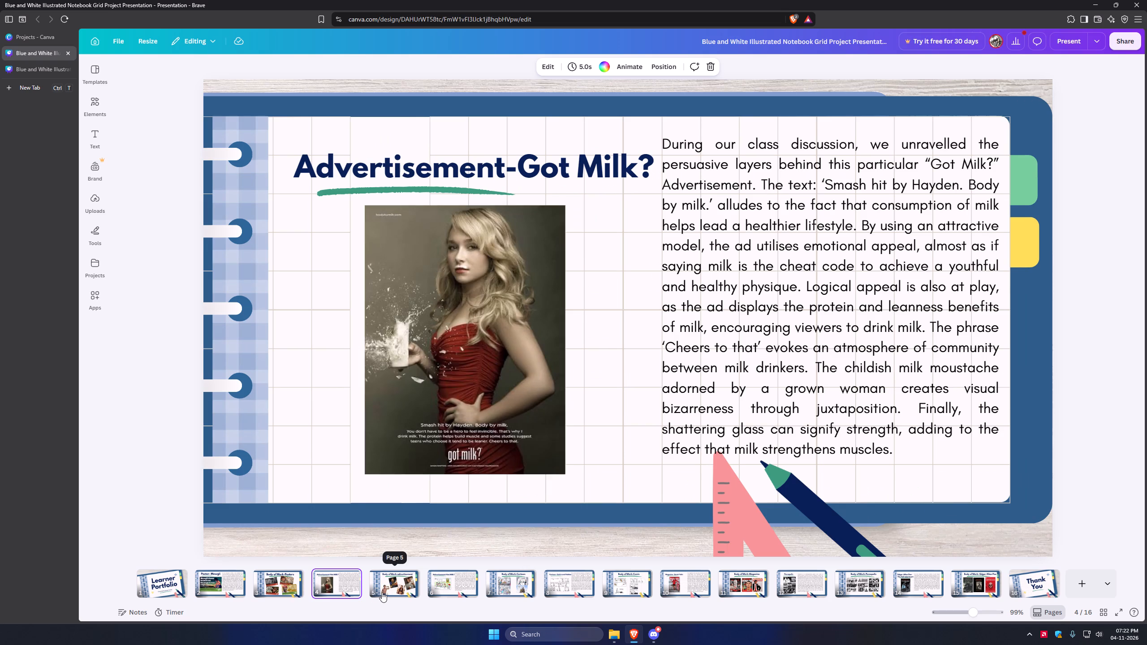
pyautogui.click(377, 592)
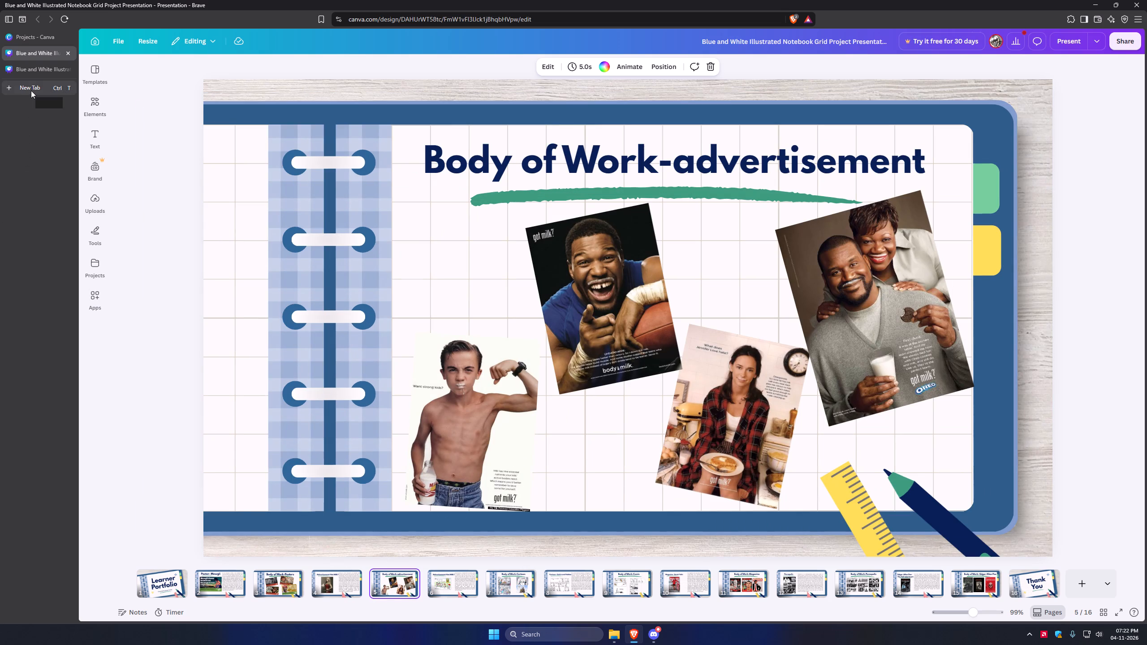
pyautogui.click(470, 588)
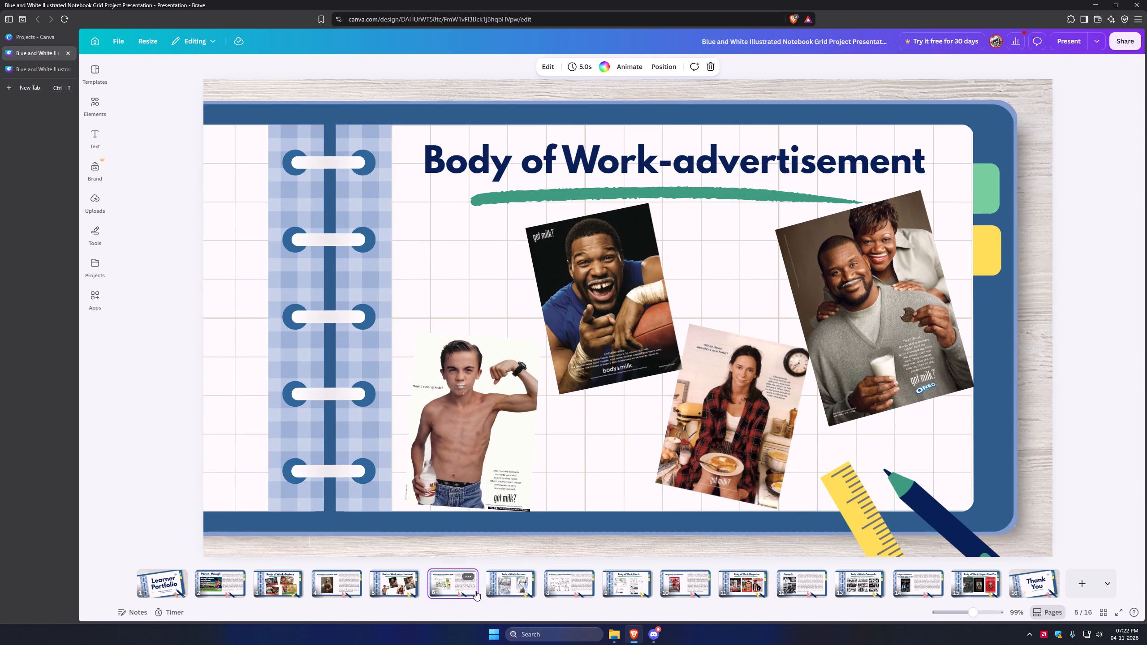
pyautogui.click(522, 580)
pyautogui.click(589, 583)
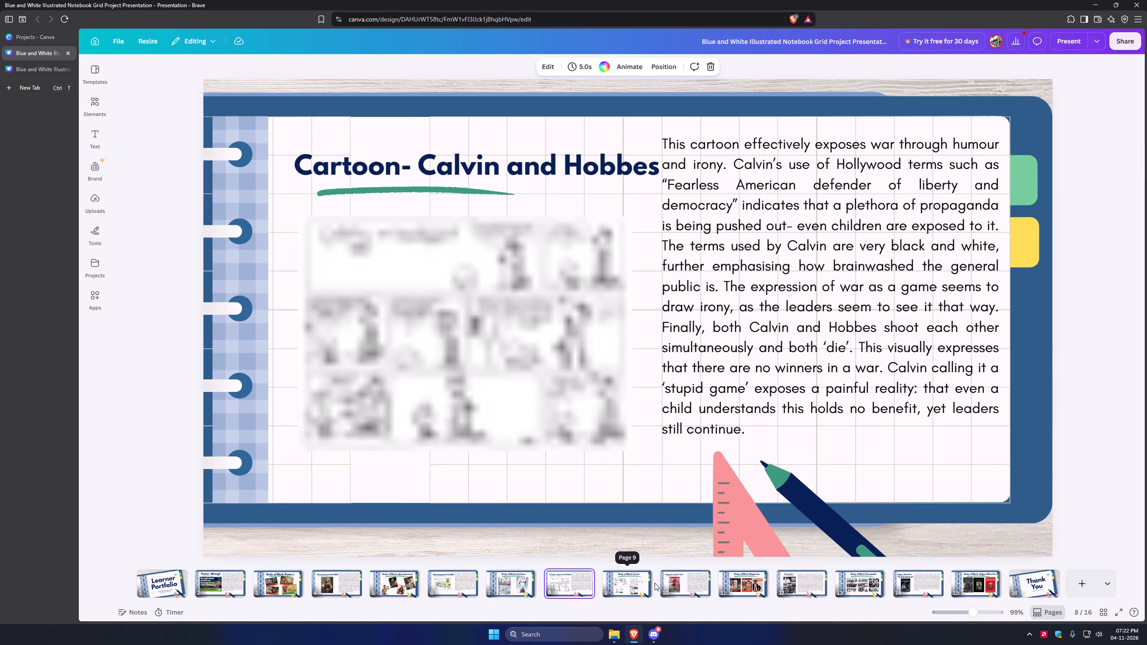
pyautogui.click(655, 583)
pyautogui.click(664, 585)
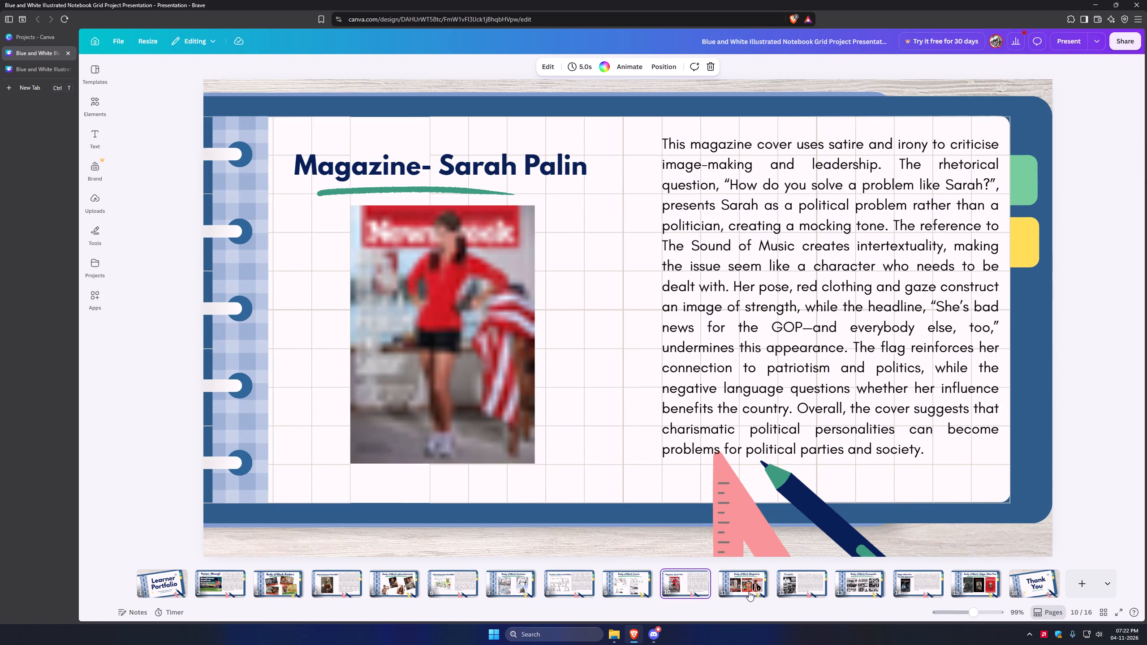
pyautogui.click(754, 590)
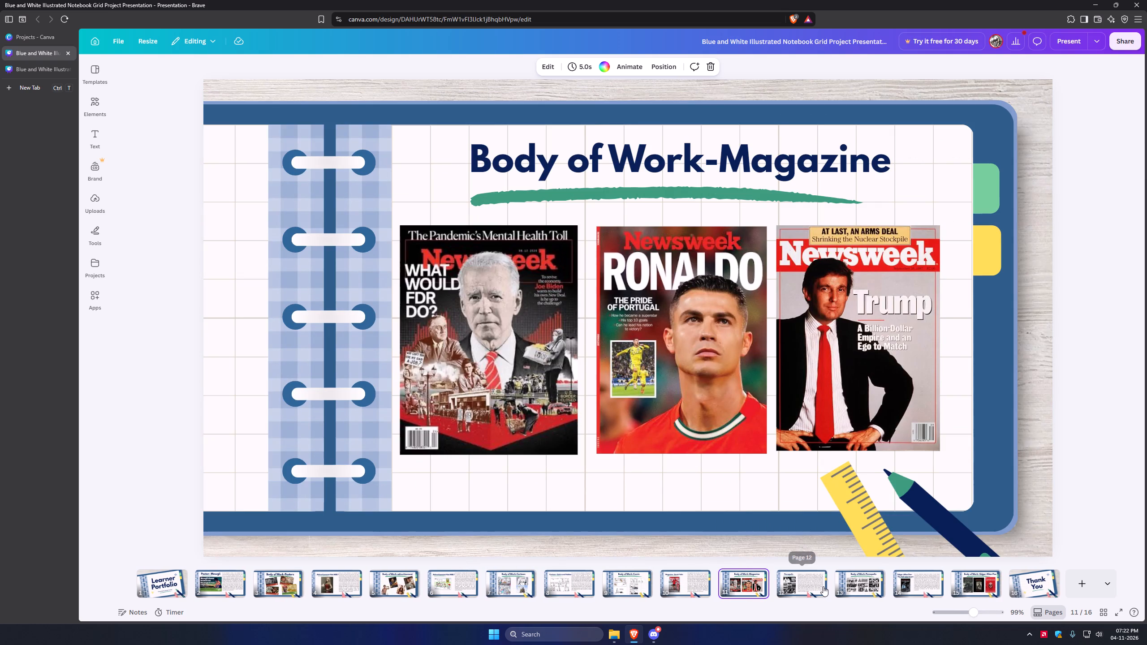
pyautogui.click(822, 587)
pyautogui.click(869, 587)
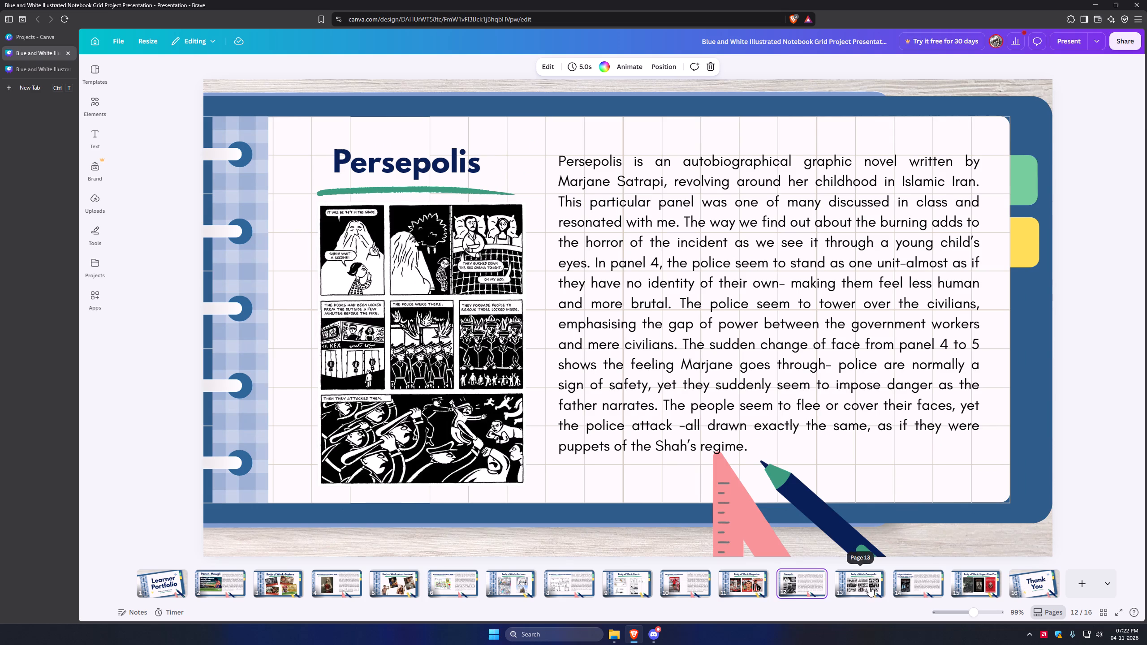
pyautogui.click(918, 595)
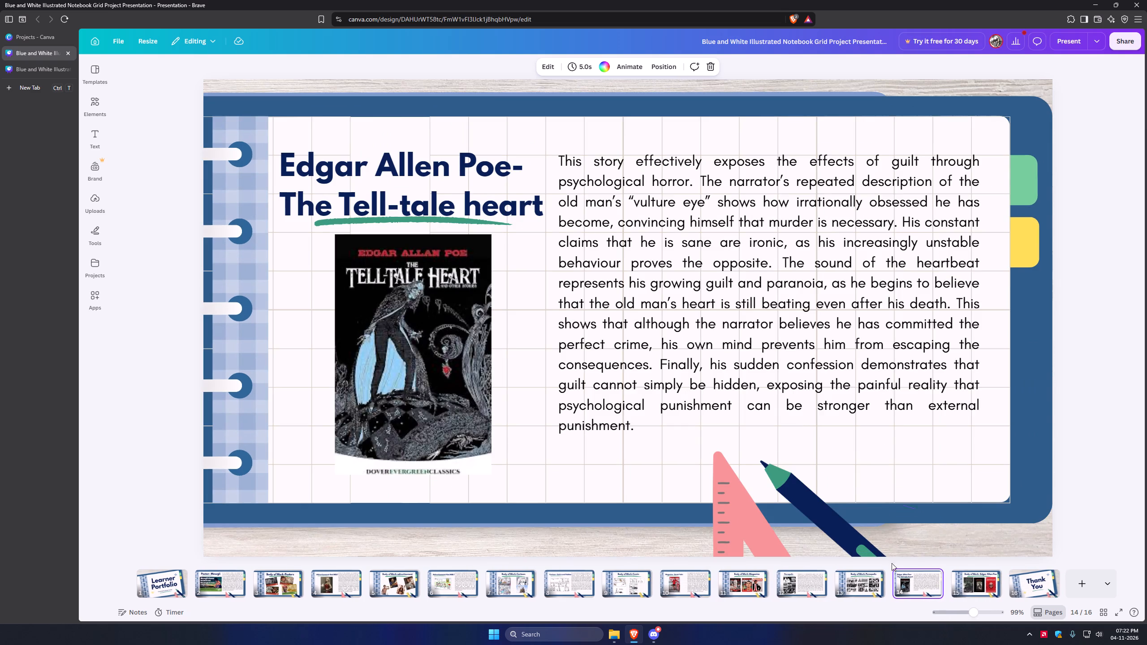
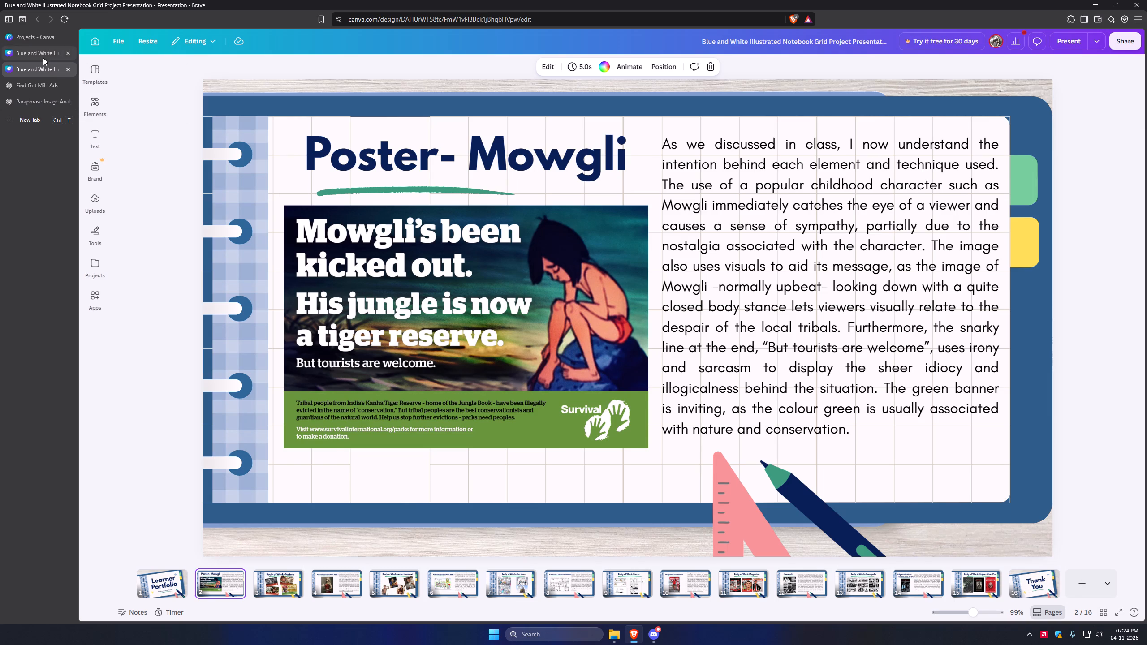
pyautogui.click(43, 58)
pyautogui.click(45, 64)
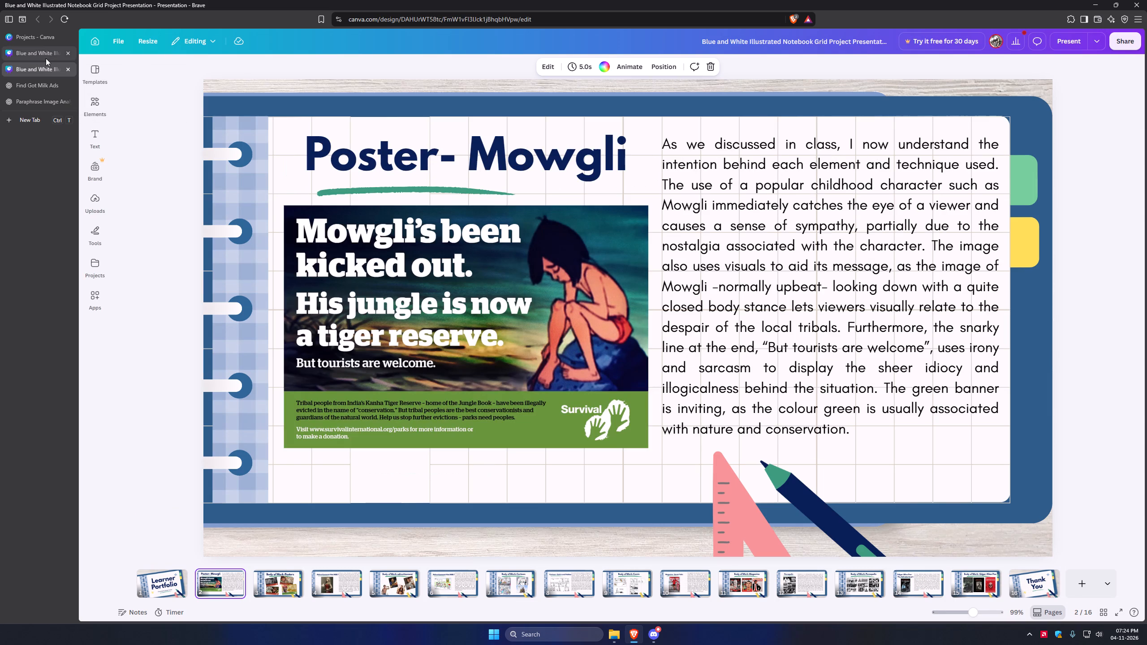
pyautogui.click(46, 58)
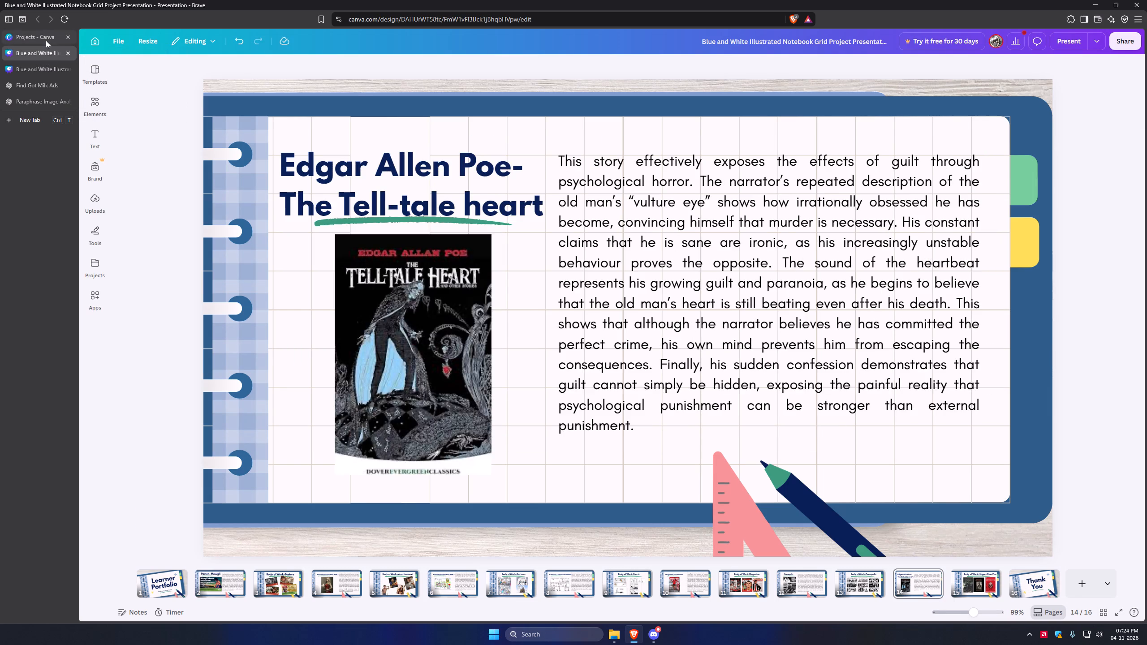
pyautogui.click(46, 40)
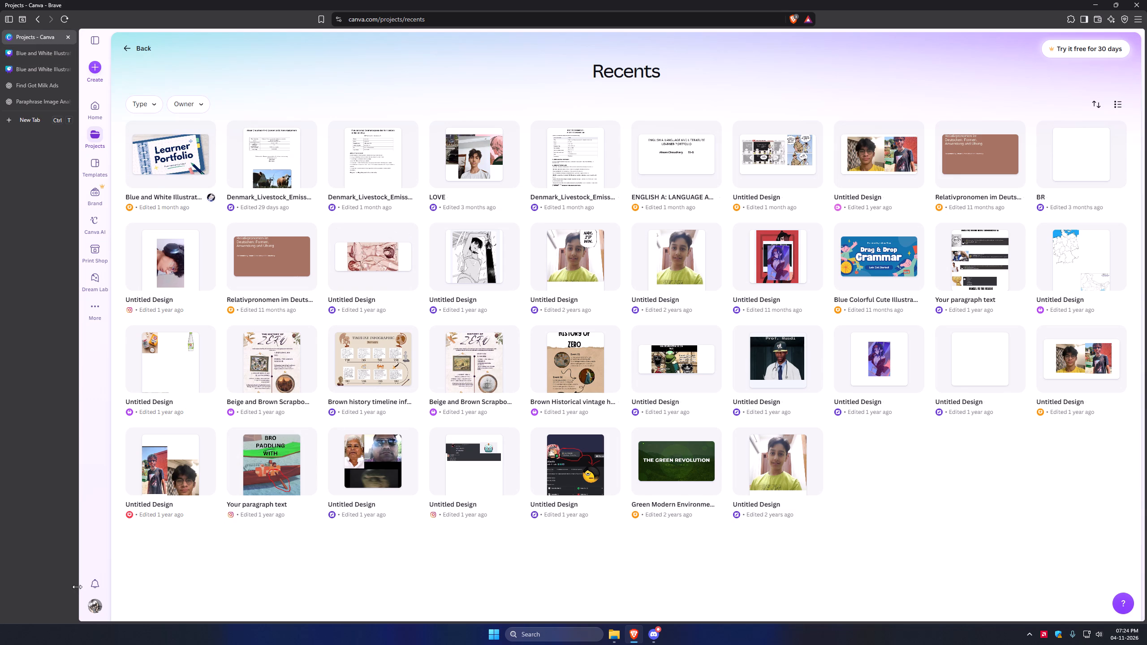
# Look through the Downloads folder in File Explorer for portfolio-related files, and close the window.
pyautogui.click(615, 639)
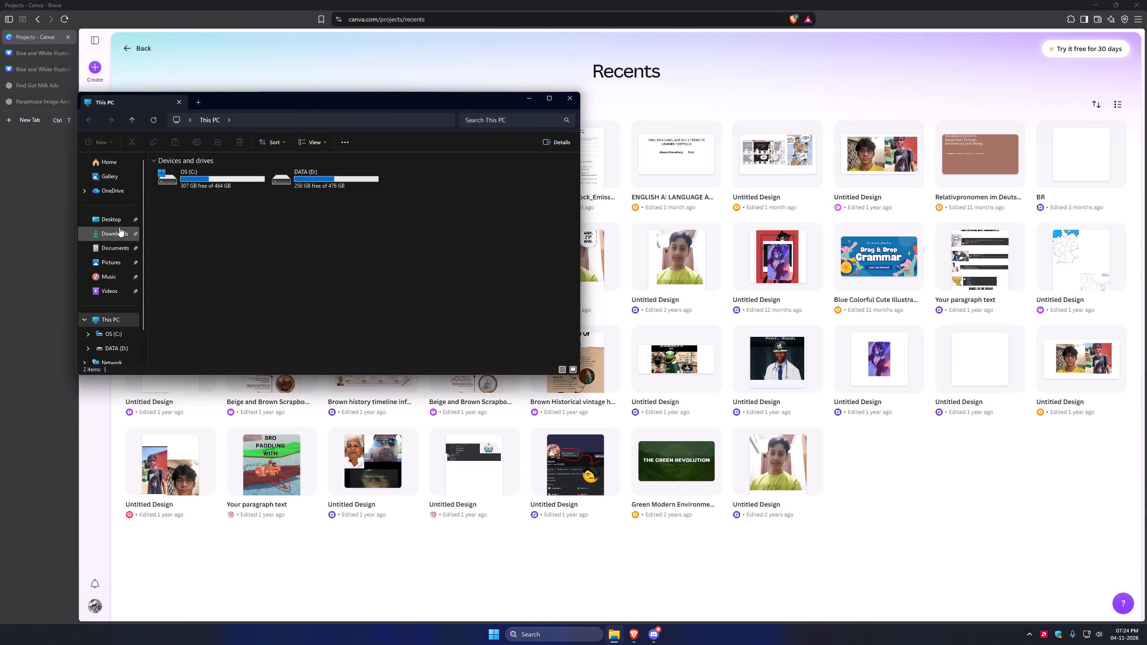
pyautogui.click(118, 236)
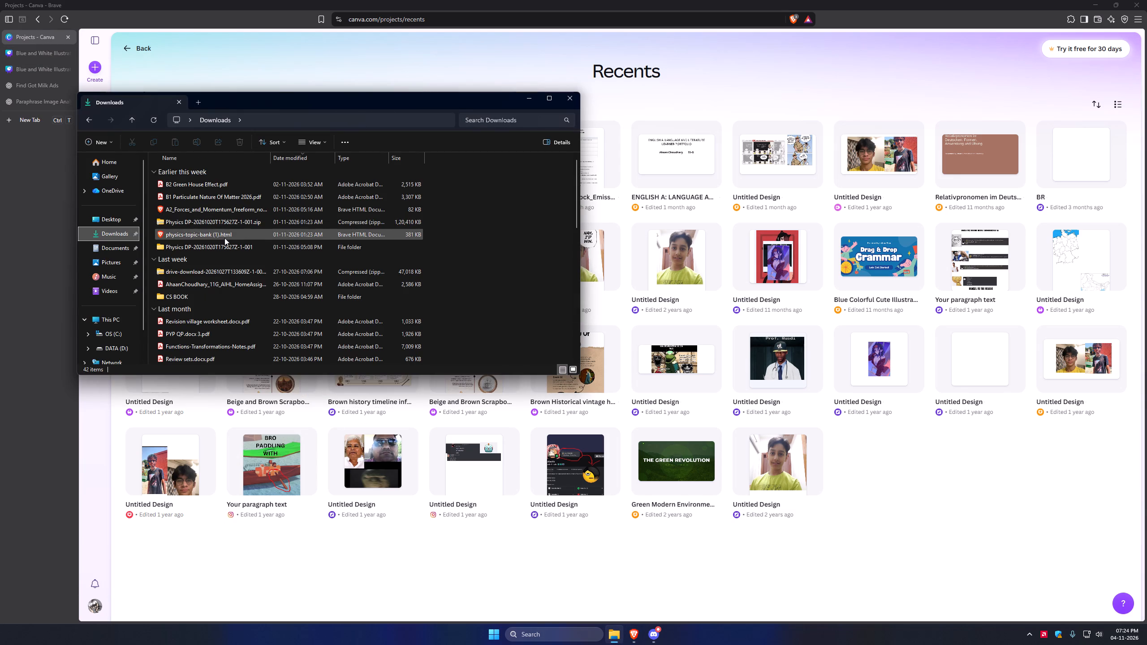
pyautogui.scroll(-13, 227, 251)
pyautogui.scroll(2, 233, 262)
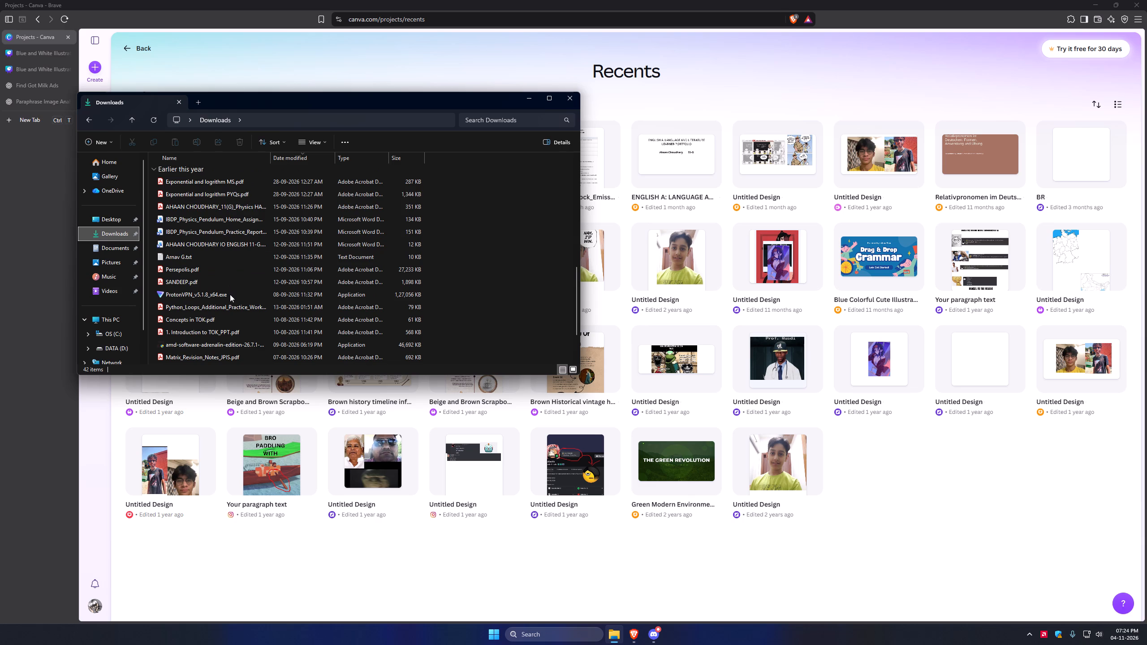
pyautogui.scroll(-3, 227, 327)
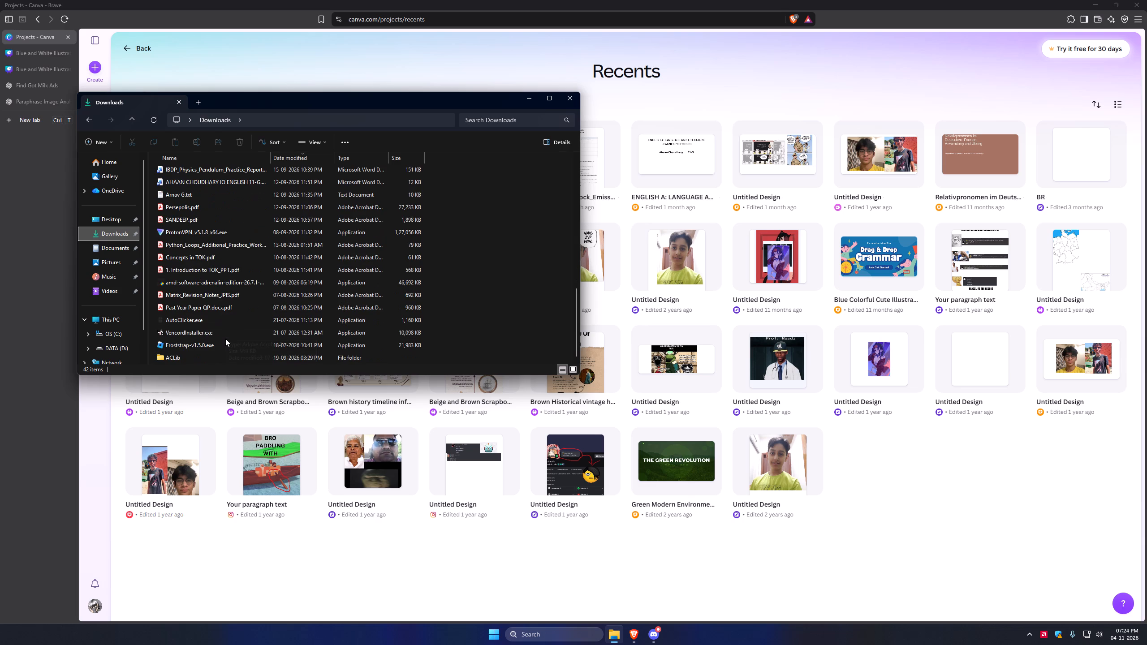
pyautogui.scroll(5, 225, 339)
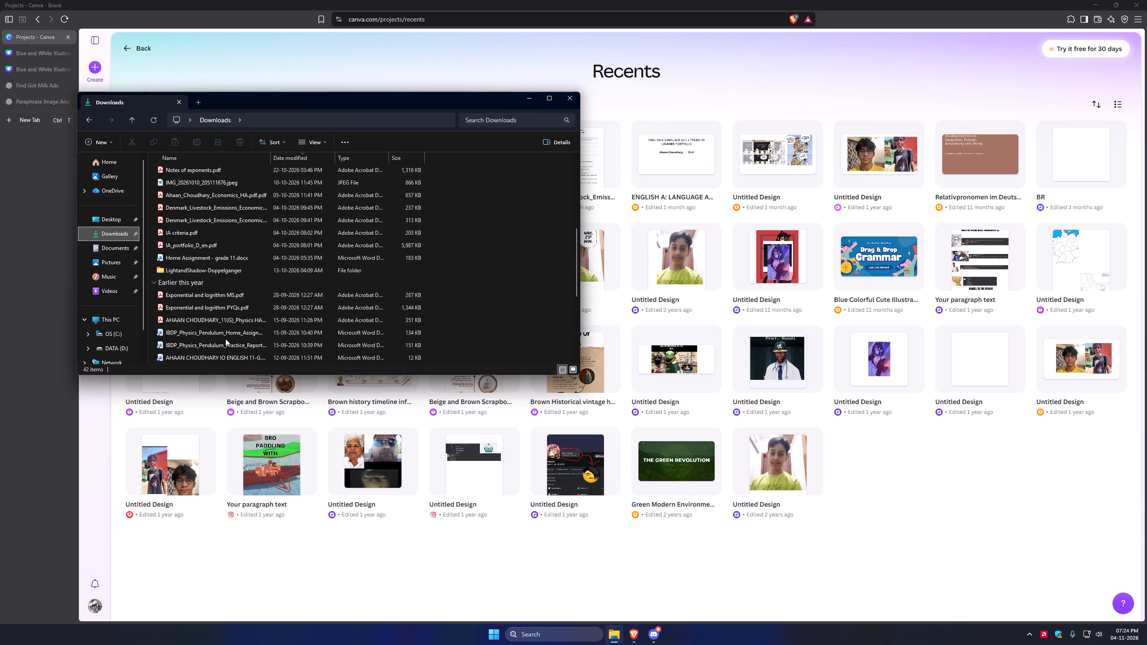
pyautogui.scroll(2, 237, 318)
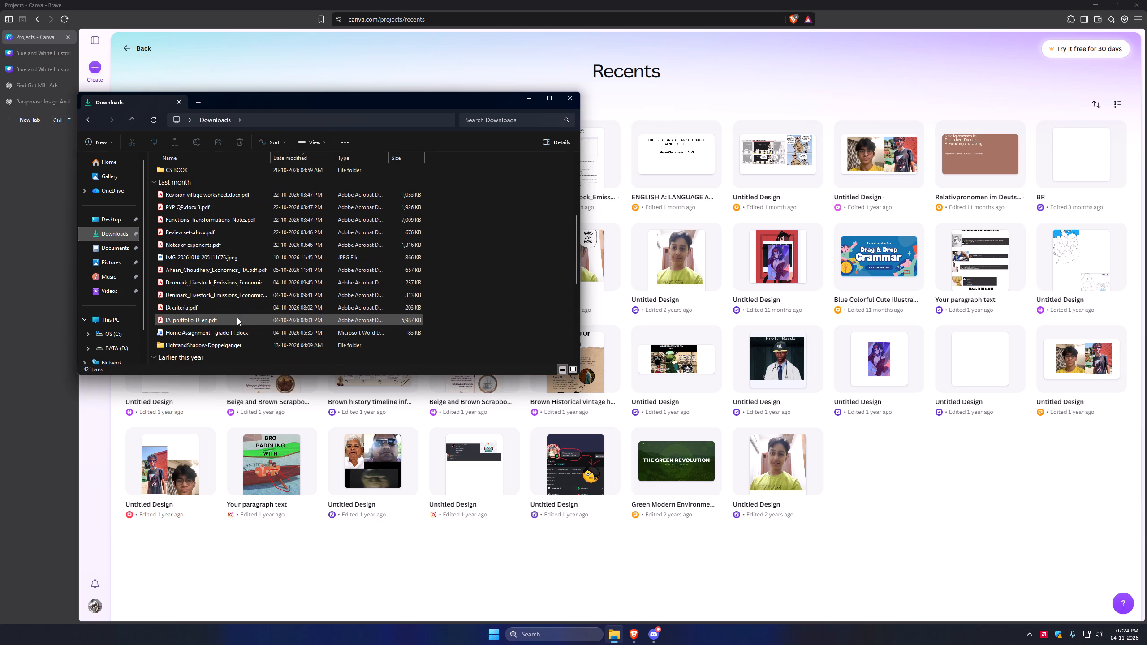
pyautogui.scroll(2, 237, 272)
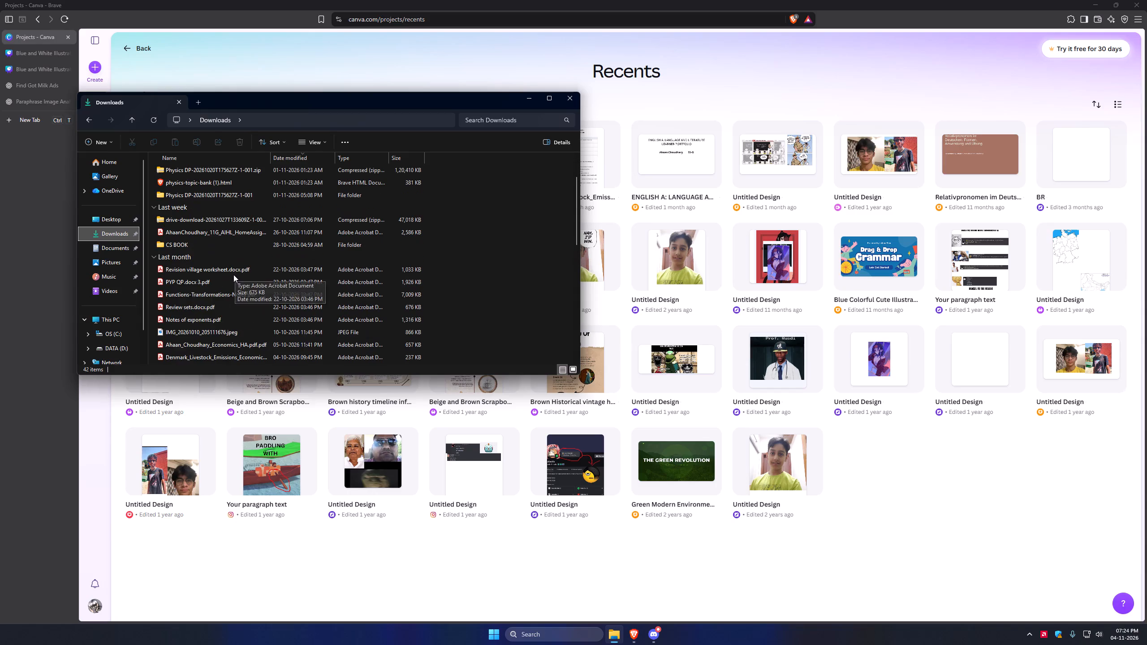
pyautogui.scroll(2, 233, 292)
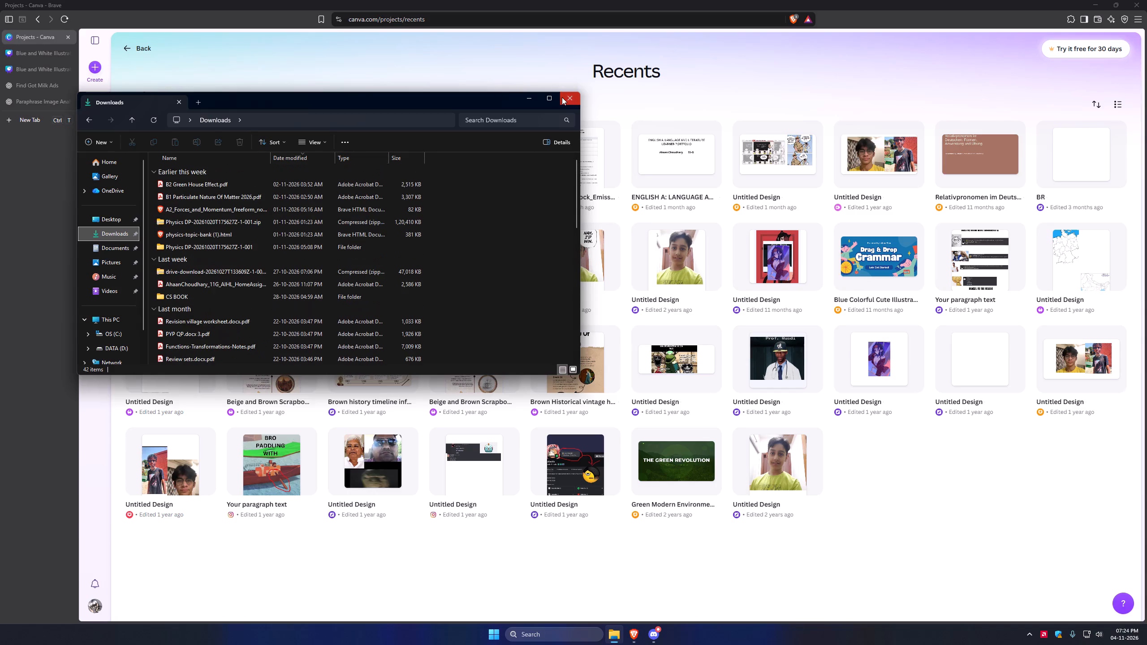
pyautogui.click(562, 97)
# Open the account menu on Canva's recent designs page.
pyautogui.click(90, 605)
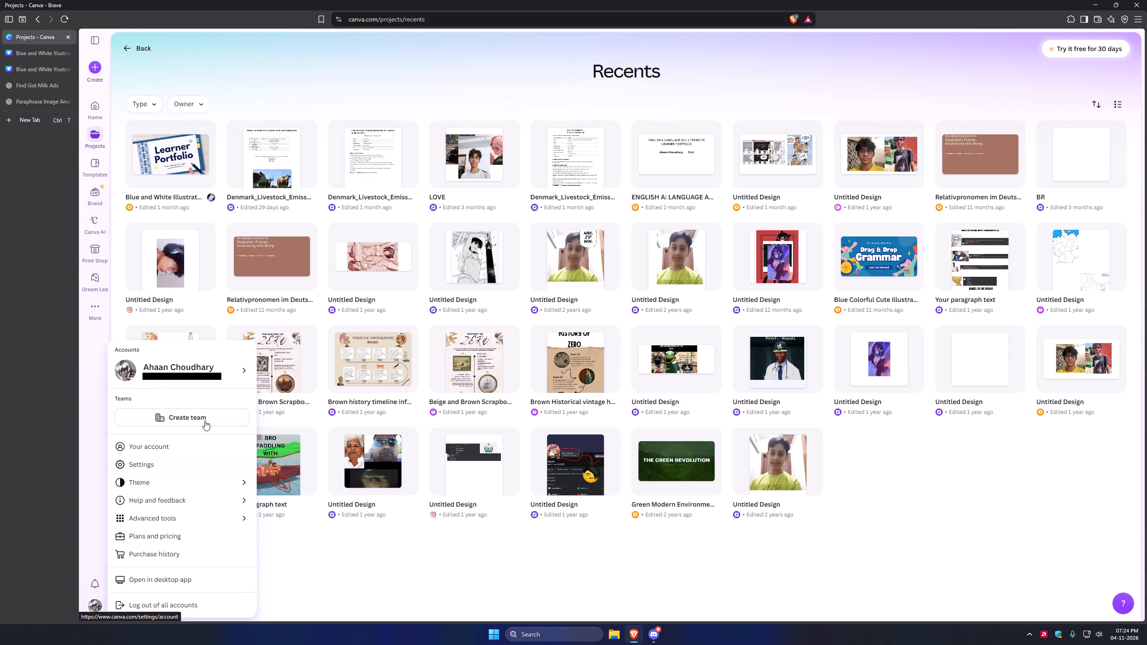
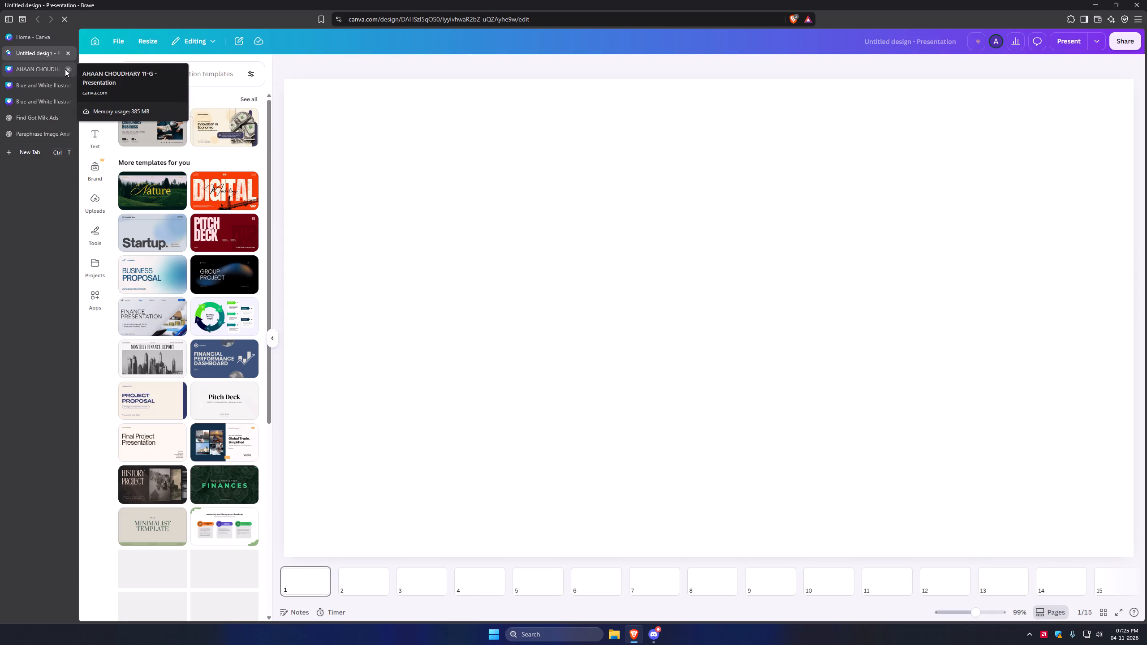
# Check the pages of the blank untitled presentation and close it.
pyautogui.scroll(-4, 834, 579)
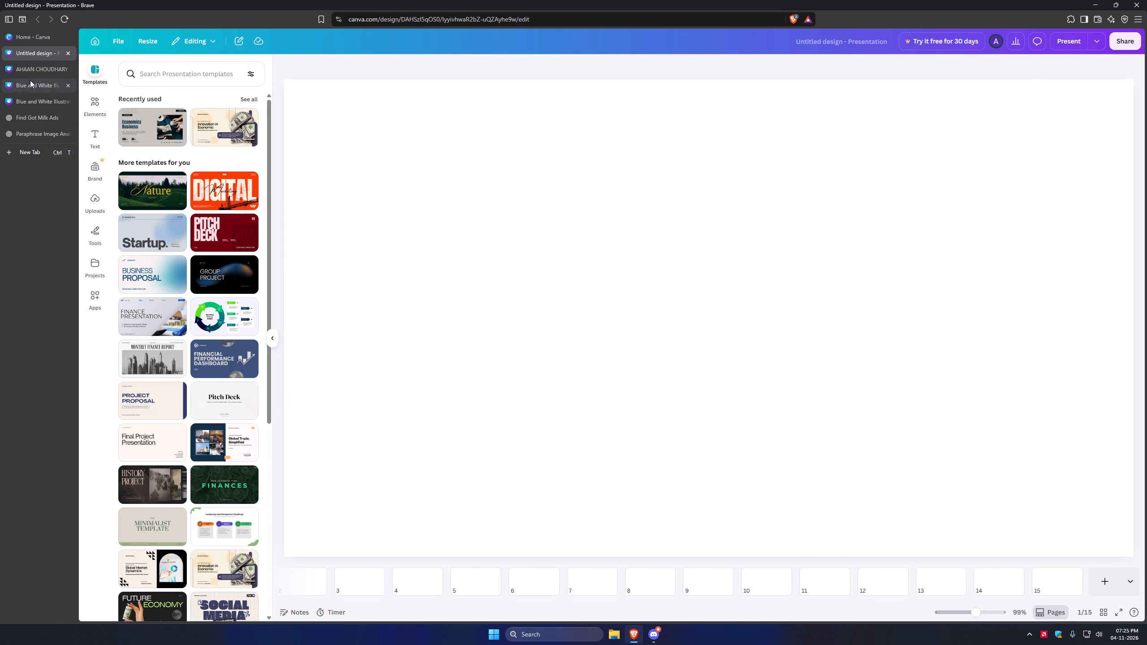
pyautogui.click(65, 56)
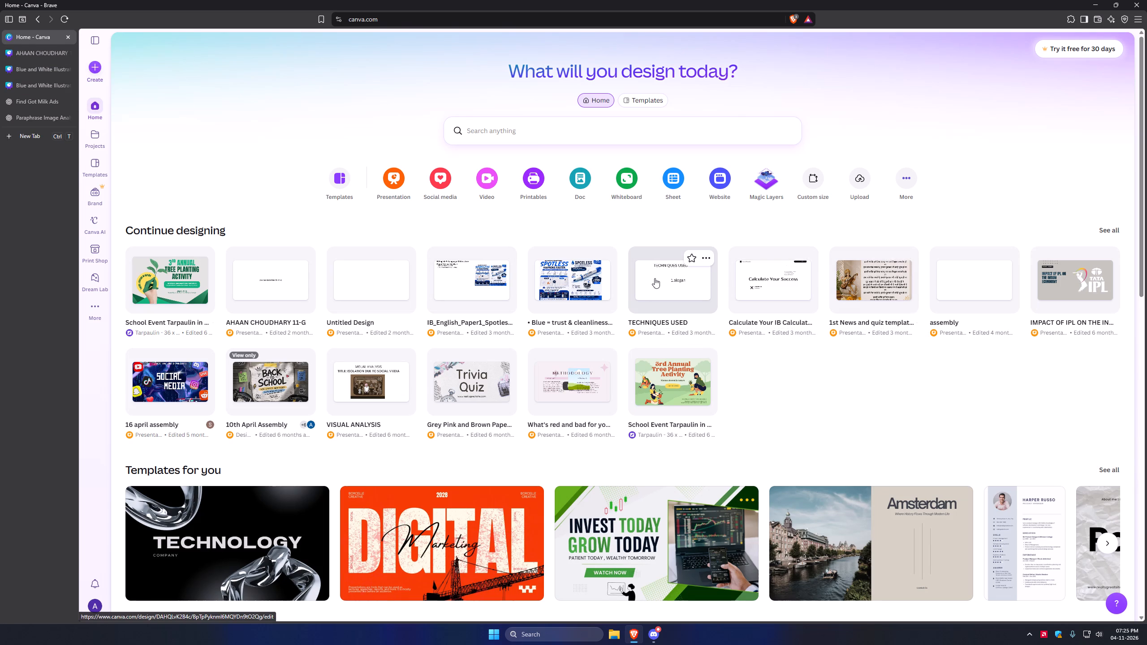
# Look through the Canva home page and the All projects page for existing portfolio designs.
pyautogui.scroll(-5, 201, 402)
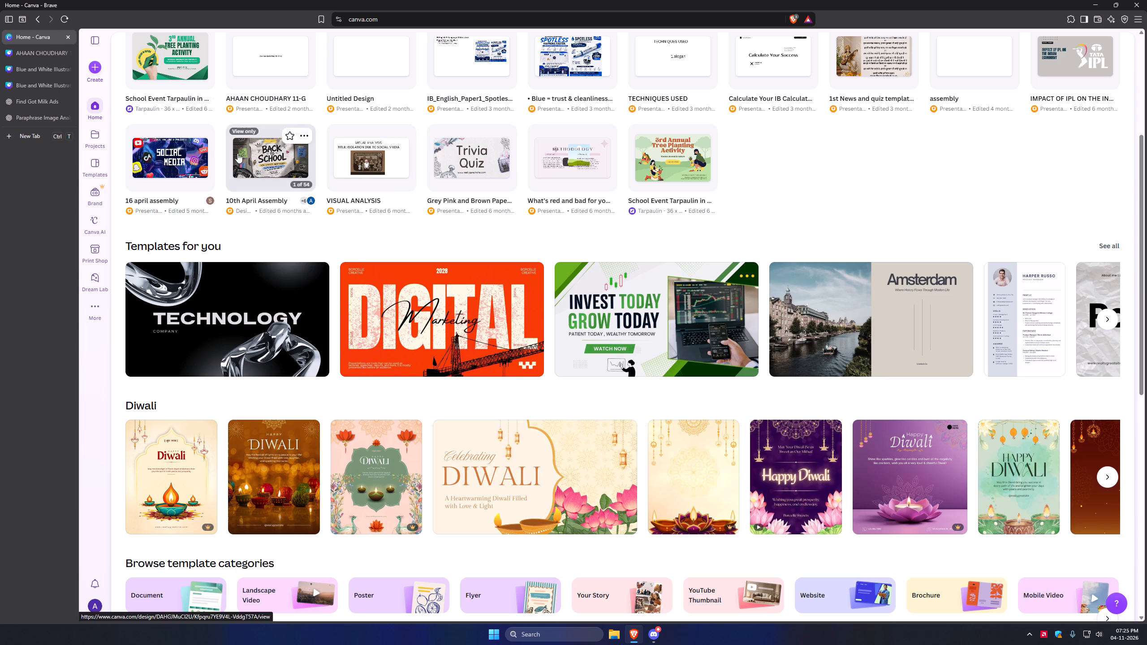
pyautogui.scroll(3, 141, 153)
pyautogui.click(89, 130)
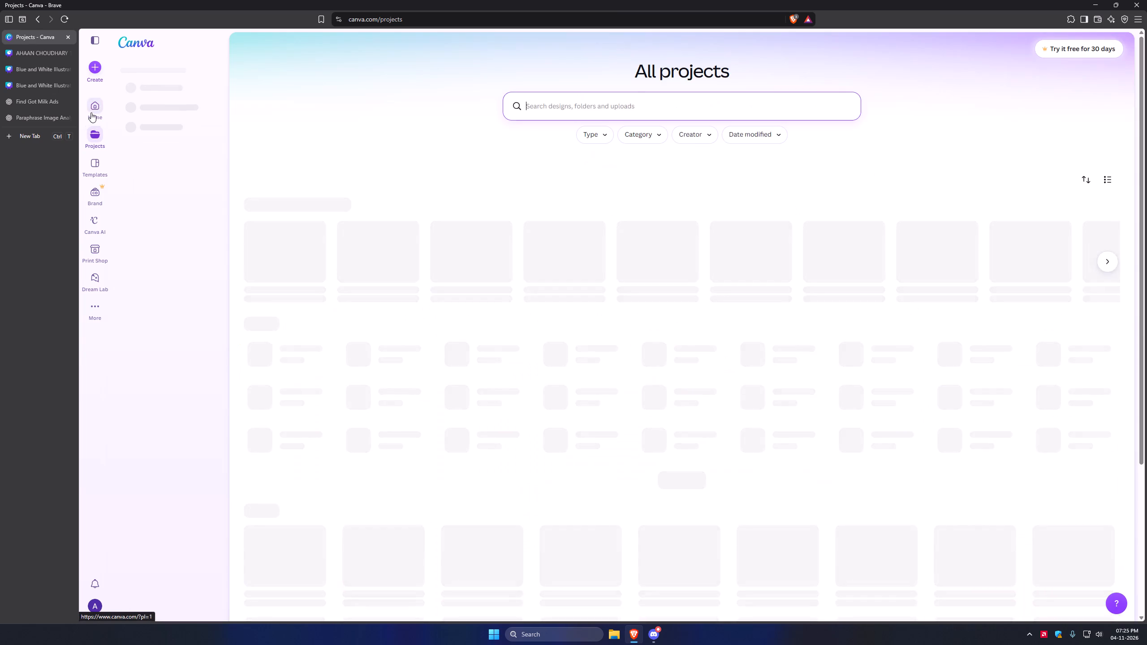
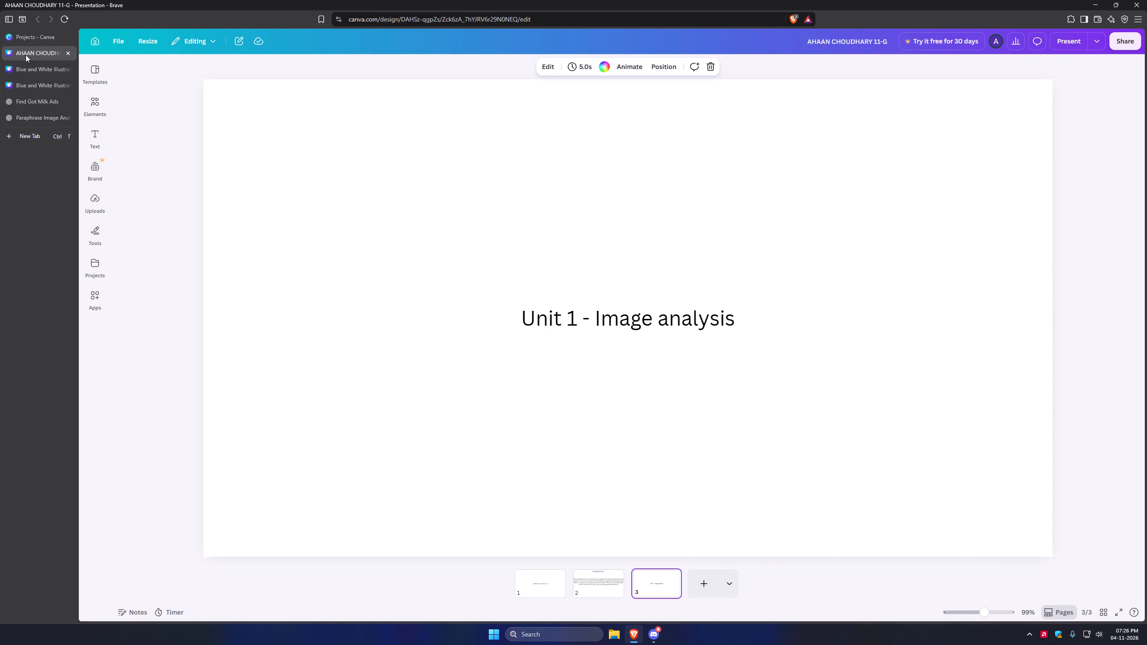
pyautogui.click(17, 72)
# Return to the Canva projects page and open the Templates page.
pyautogui.click(33, 37)
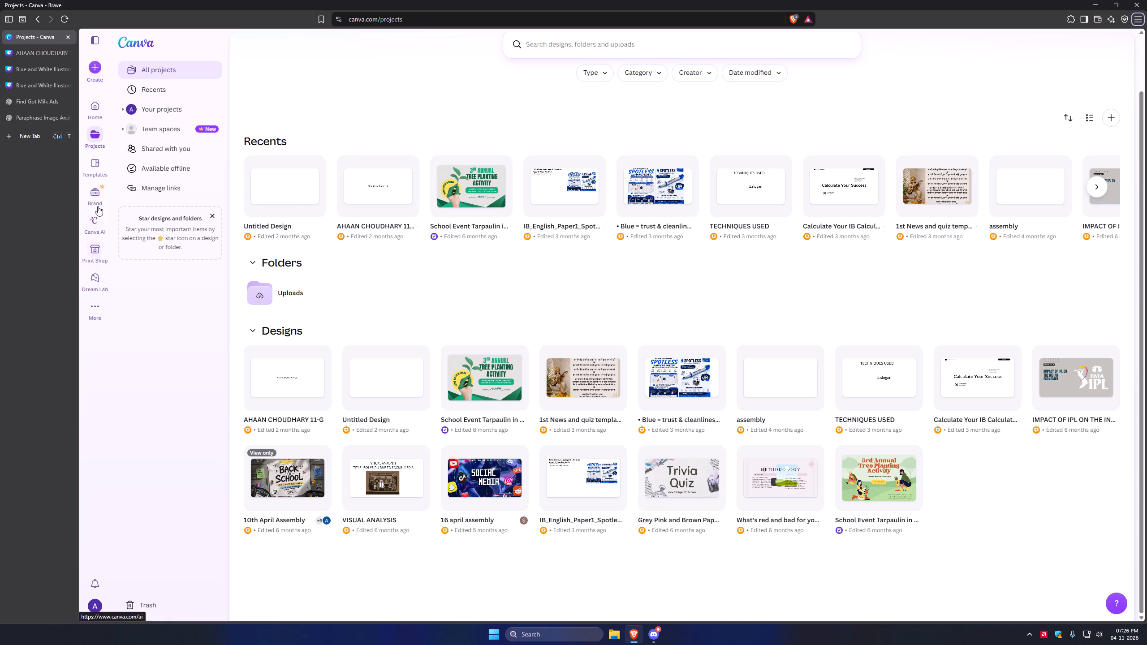
pyautogui.click(99, 172)
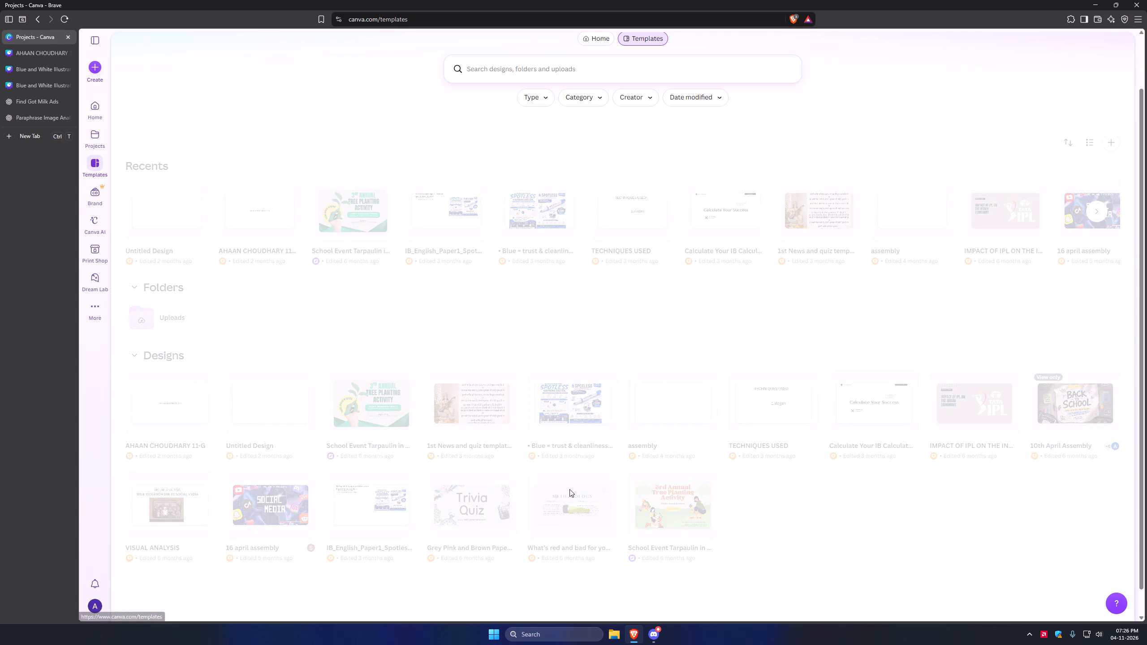
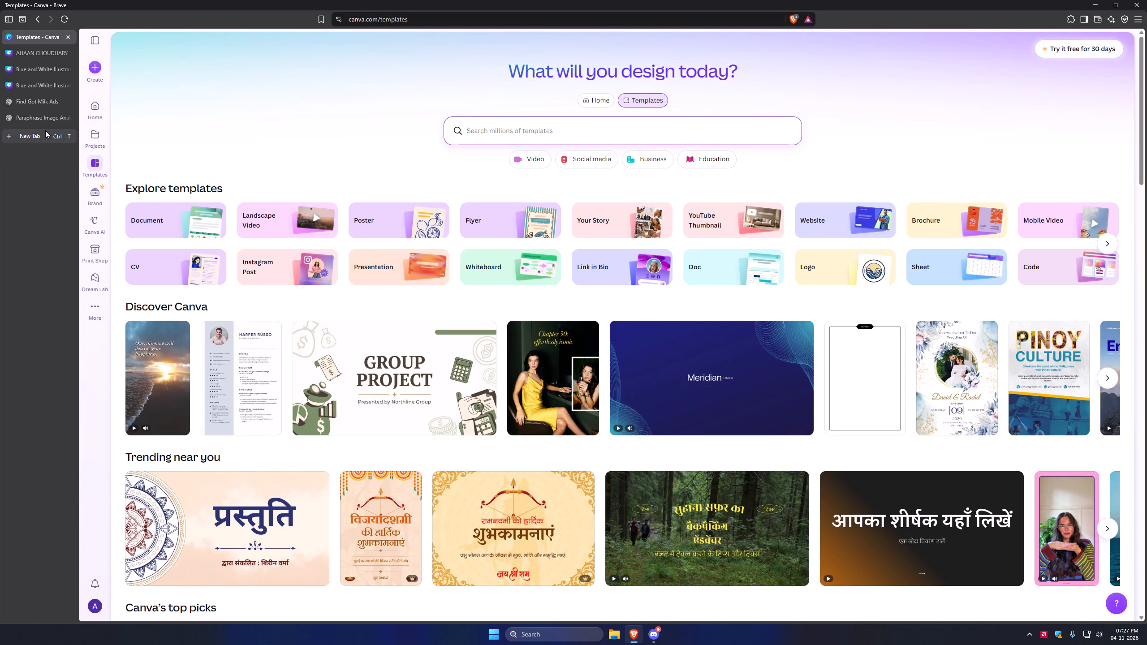
# Search the Canva templates for "learner portfolio".
pyautogui.press(';')
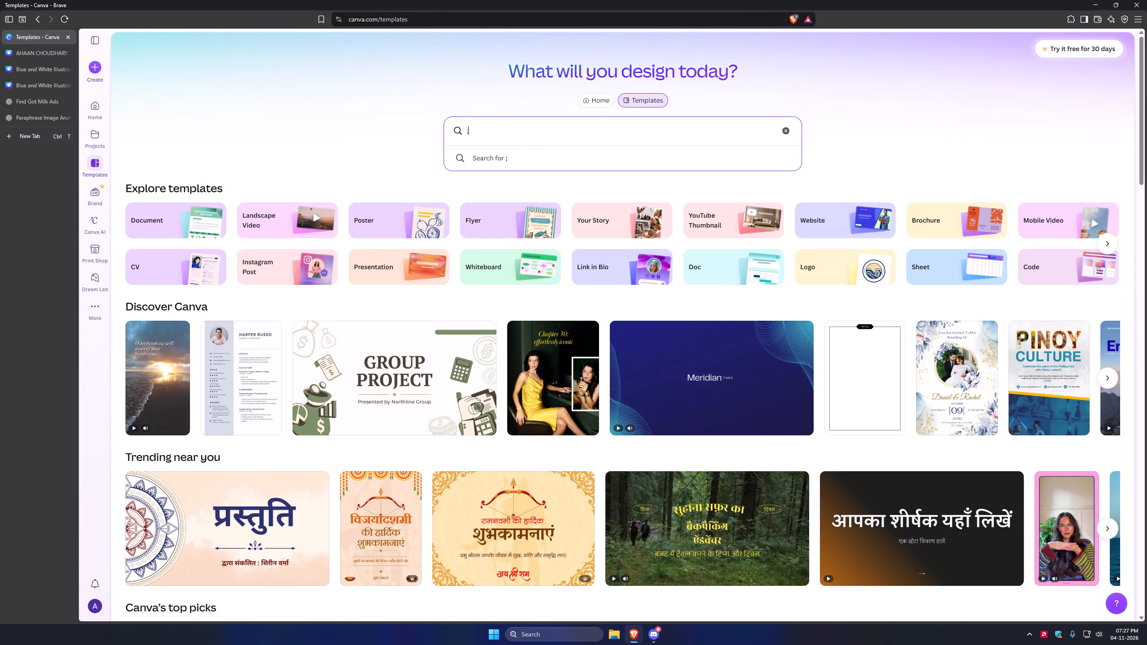
pyautogui.press('Home')
pyautogui.press("'")
pyautogui.press('Right')
pyautogui.press('BackSpace')
pyautogui.press('BackSpace')
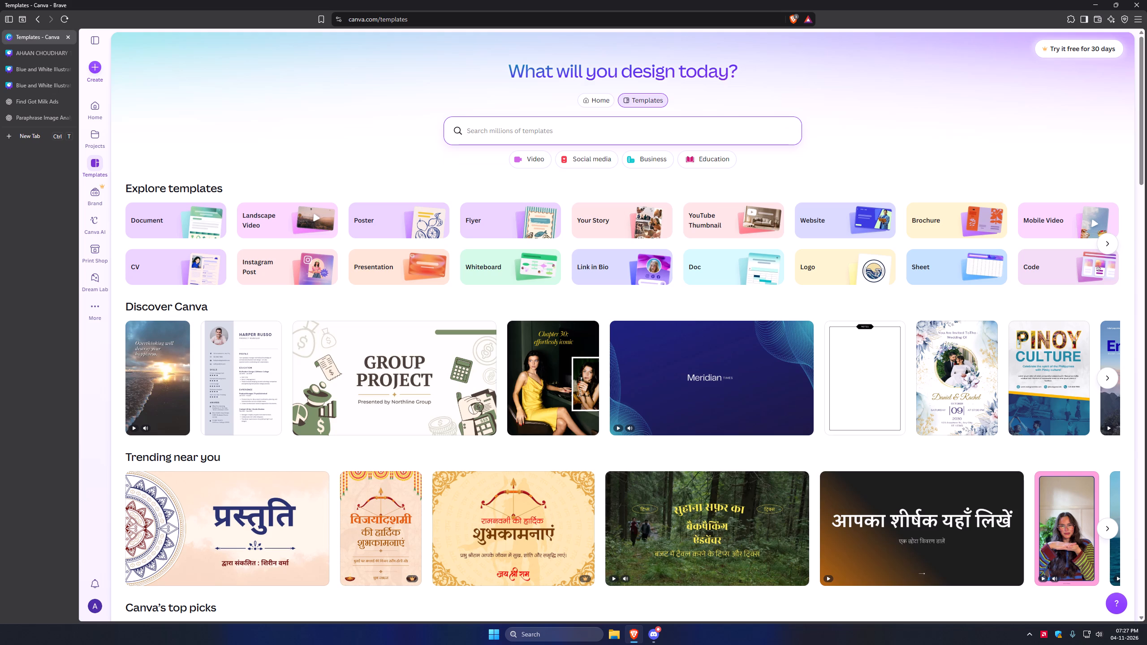
pyautogui.write('learner pro')
pyautogui.press('BackSpace')
pyautogui.press('BackSpace')
pyautogui.write('ortfolio')
pyautogui.press('Return')
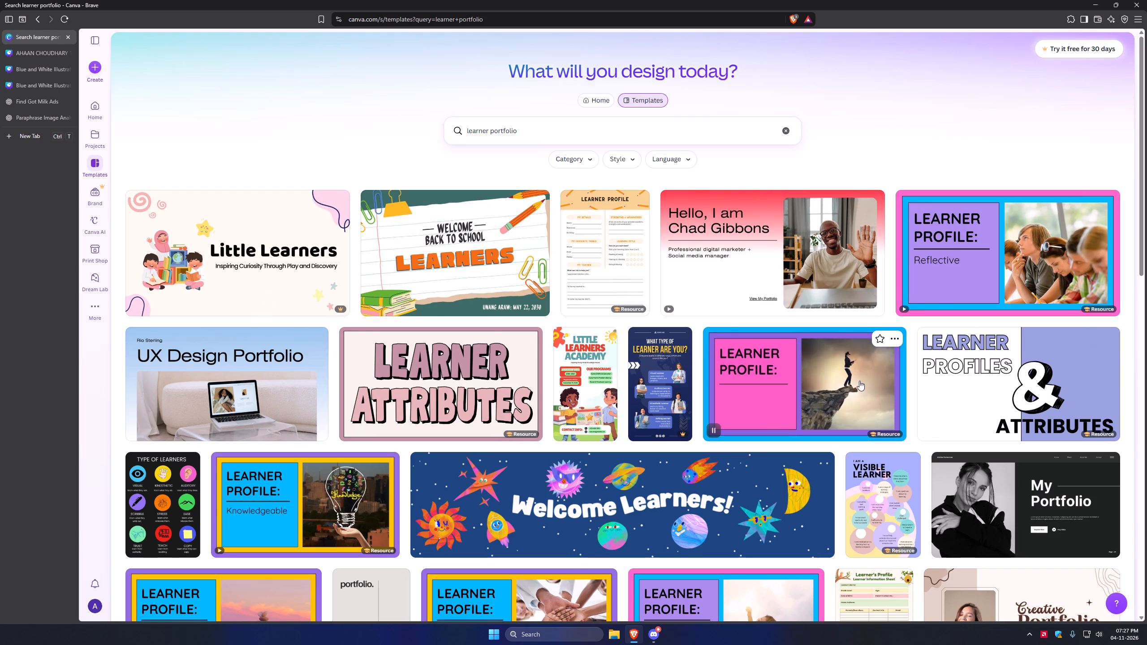
# Browse the template results and open the Beige and Brown Minimalist Creative Portfolio Presentation as a new editable design.
pyautogui.rightClick(837, 374)
pyautogui.rightClick(1006, 218)
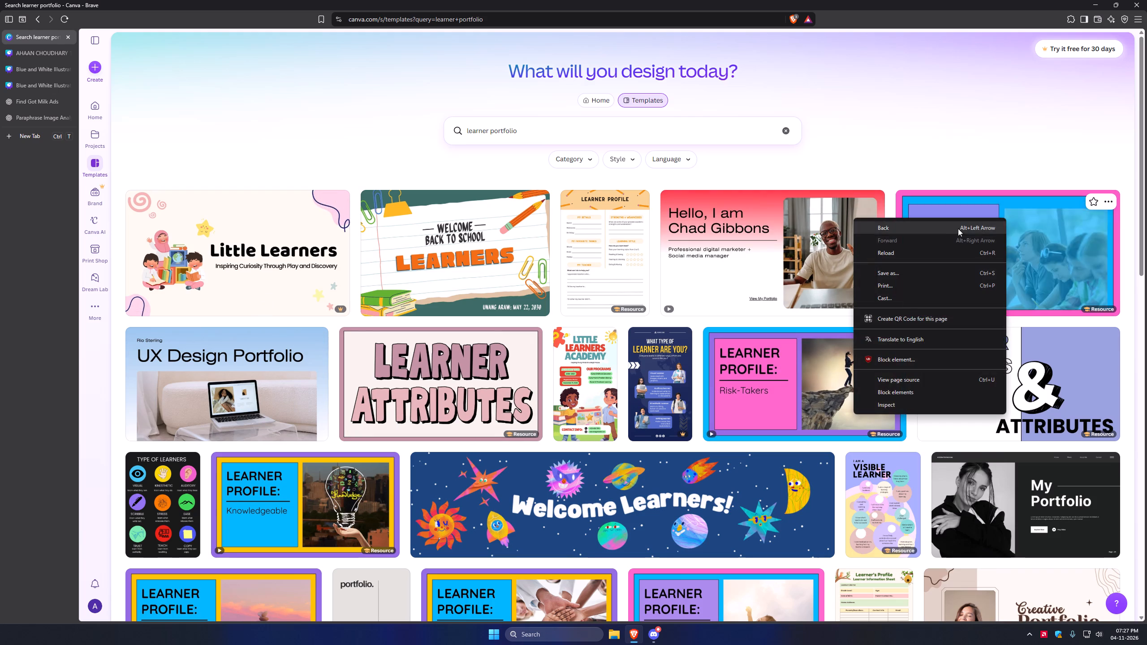
pyautogui.click(855, 158)
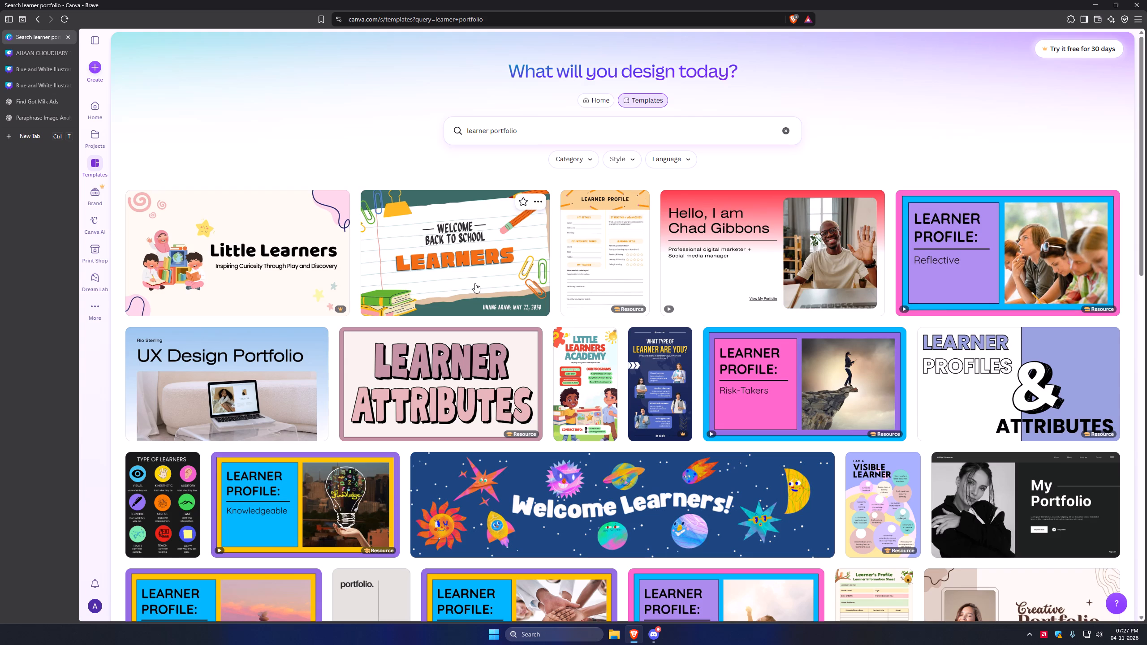
pyautogui.scroll(-1, 470, 305)
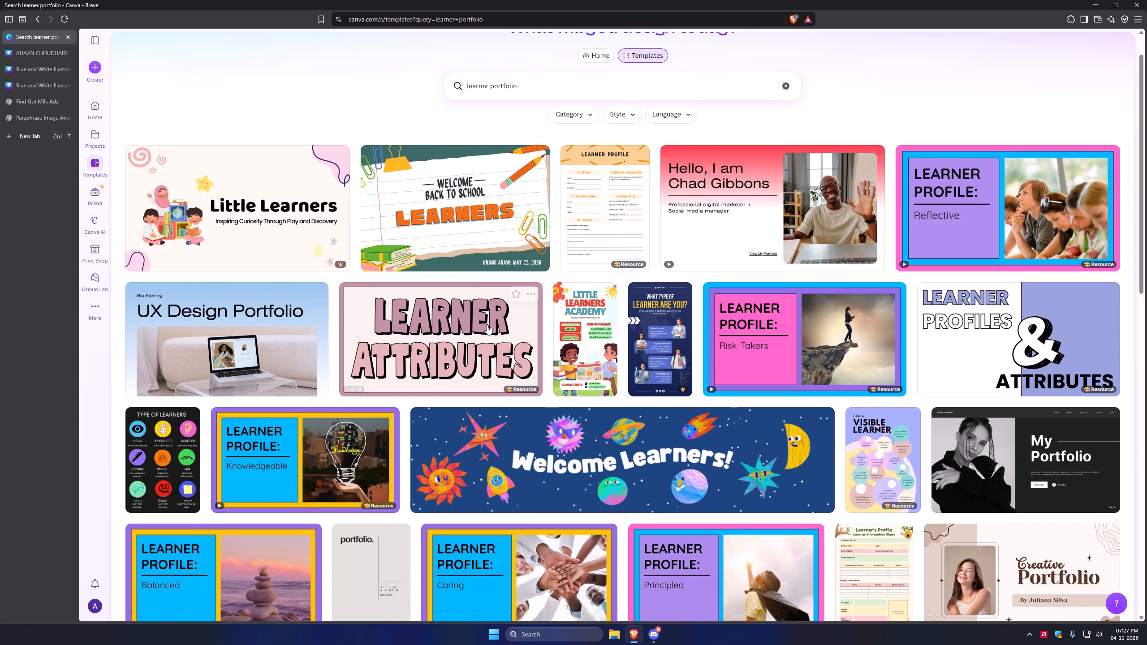
pyautogui.scroll(-8, 548, 435)
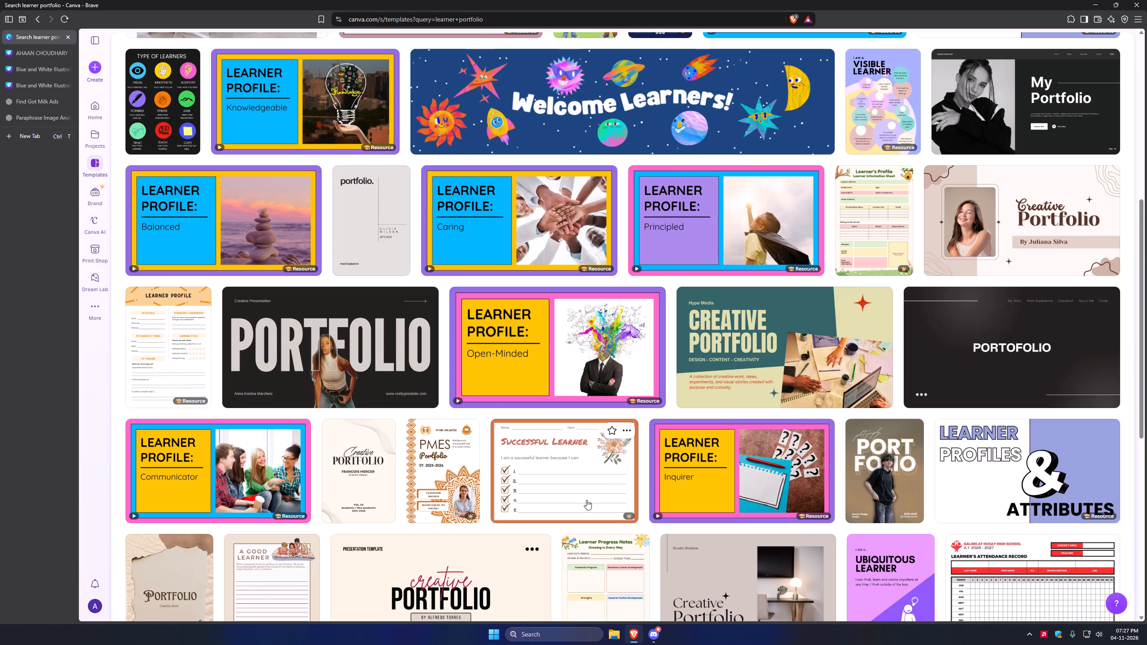
pyautogui.scroll(-3, 578, 505)
pyautogui.scroll(8, 578, 505)
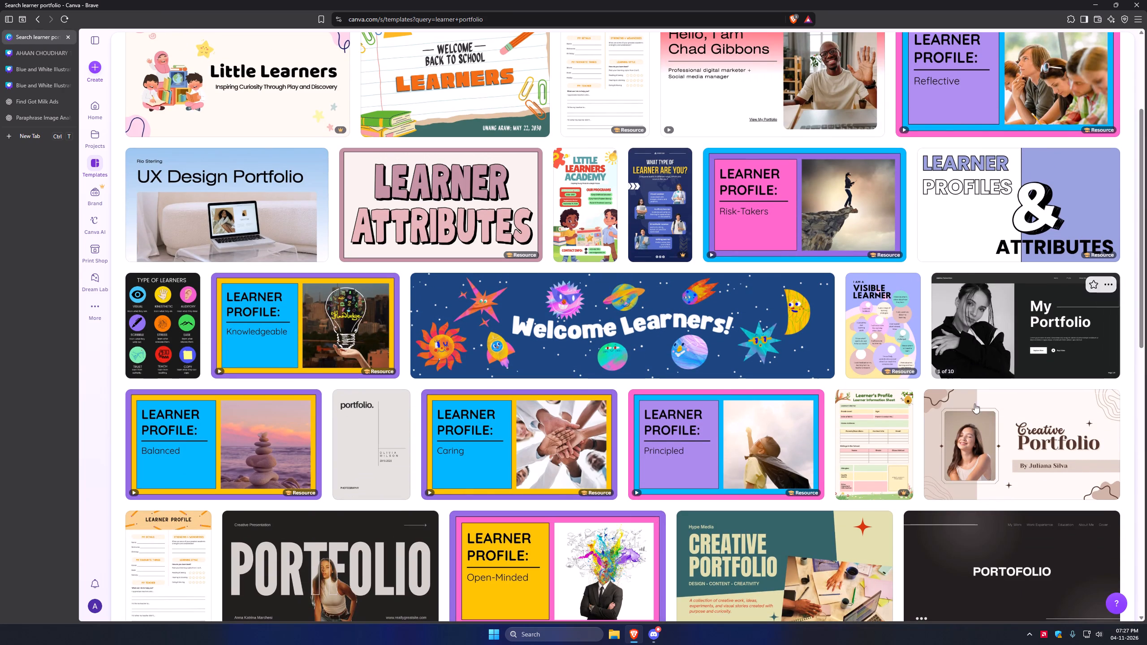
pyautogui.click(988, 442)
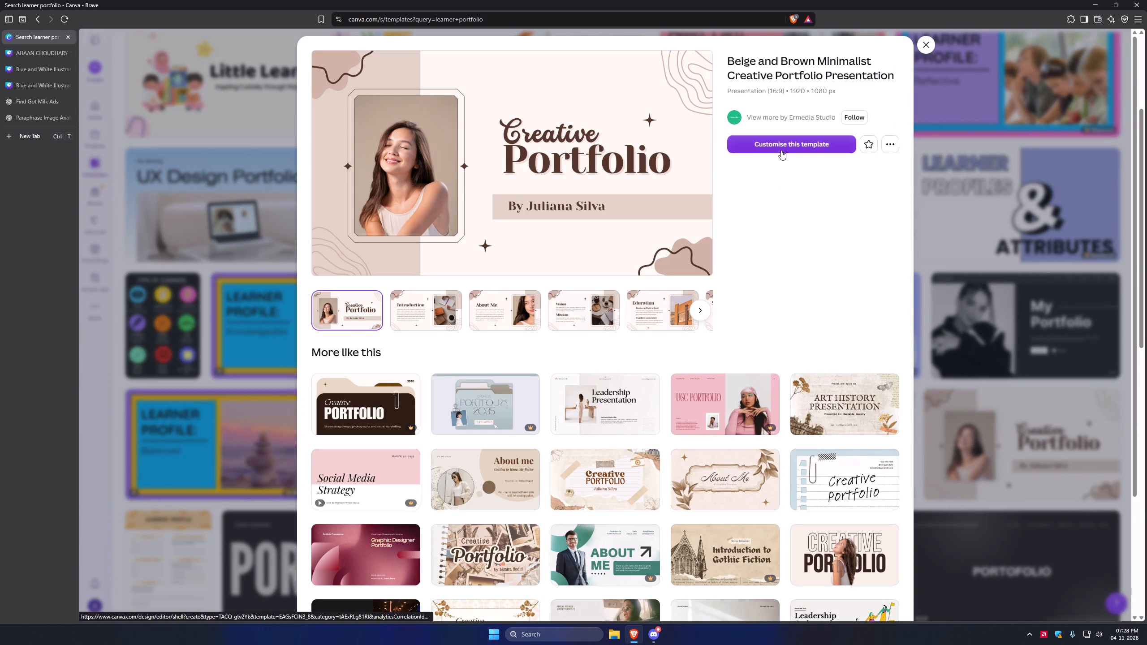
pyautogui.click(780, 150)
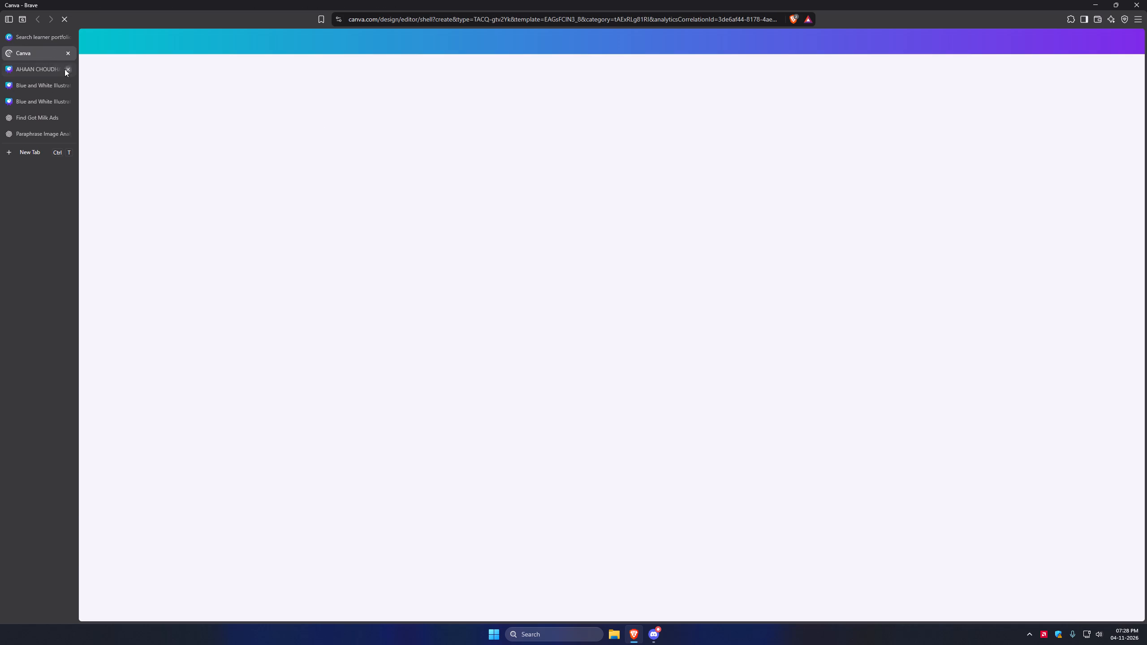
# Replace the word "Creative" in the new design's cover title with "Learner".
pyautogui.click(52, 70)
pyautogui.doubleClick(41, 77)
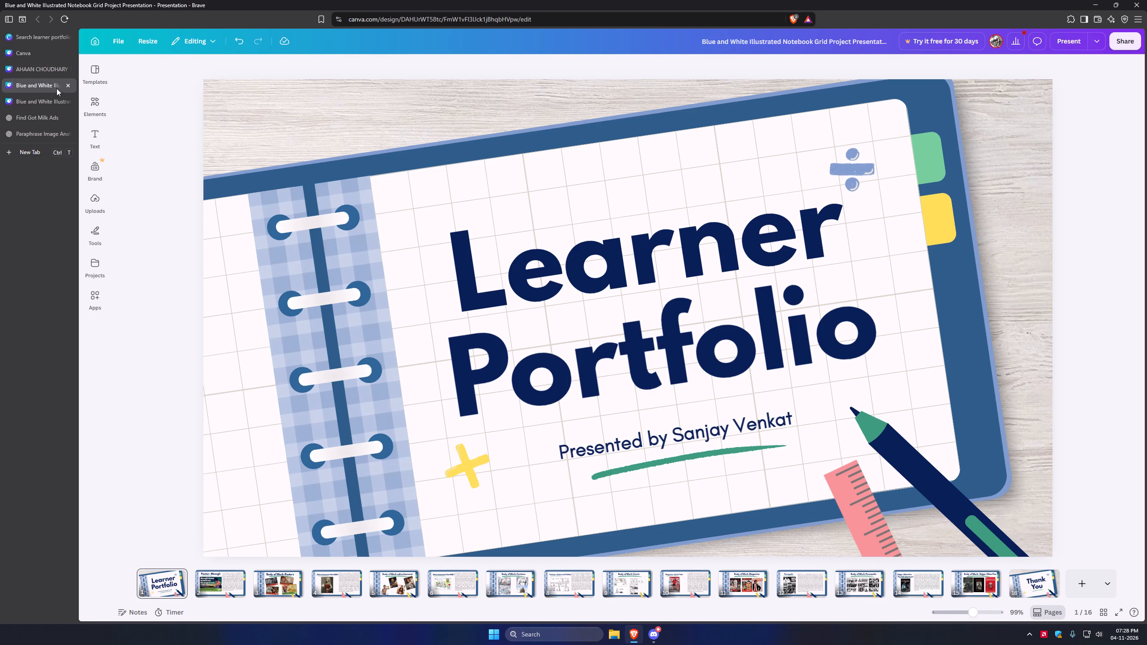
pyautogui.click(34, 57)
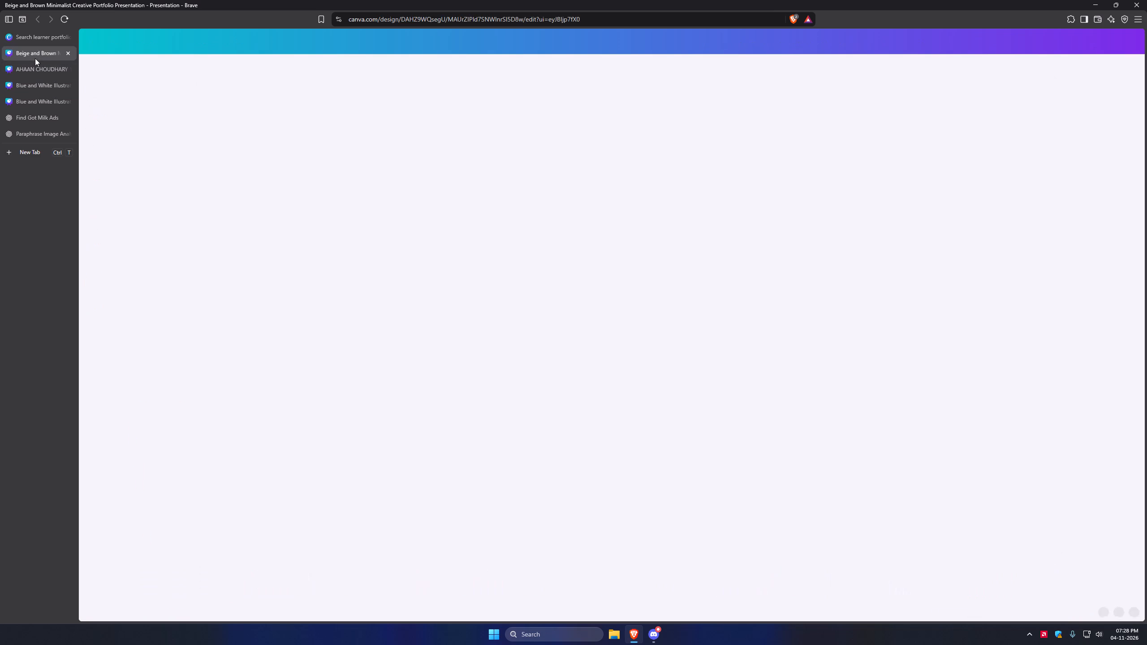
pyautogui.tripleClick(702, 249)
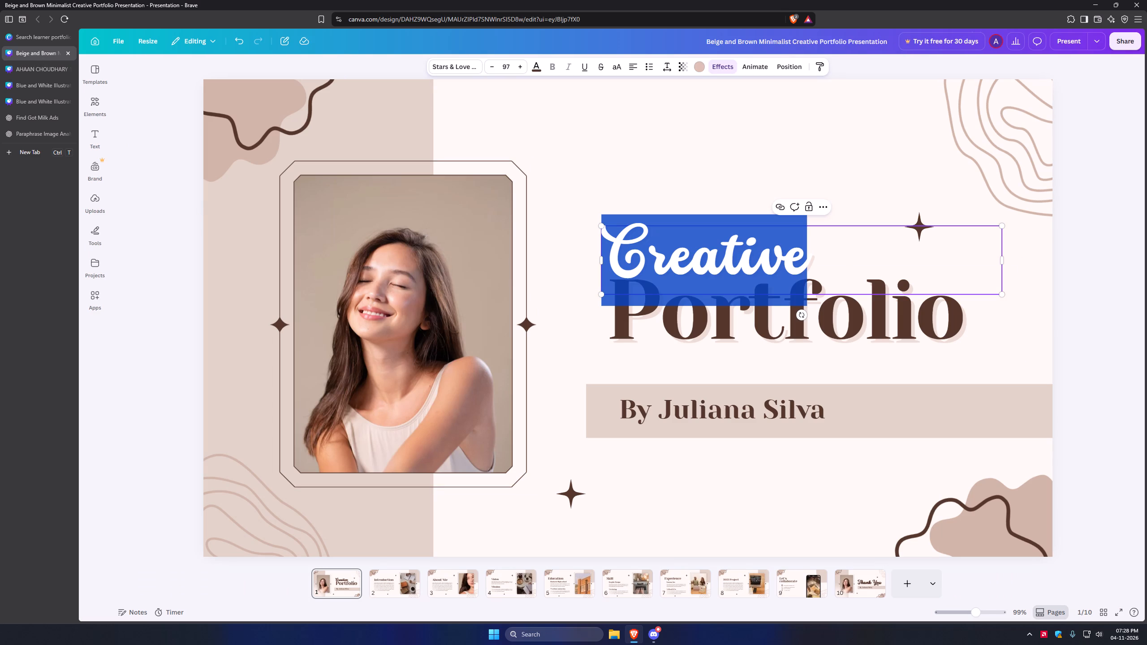
pyautogui.write('earner')
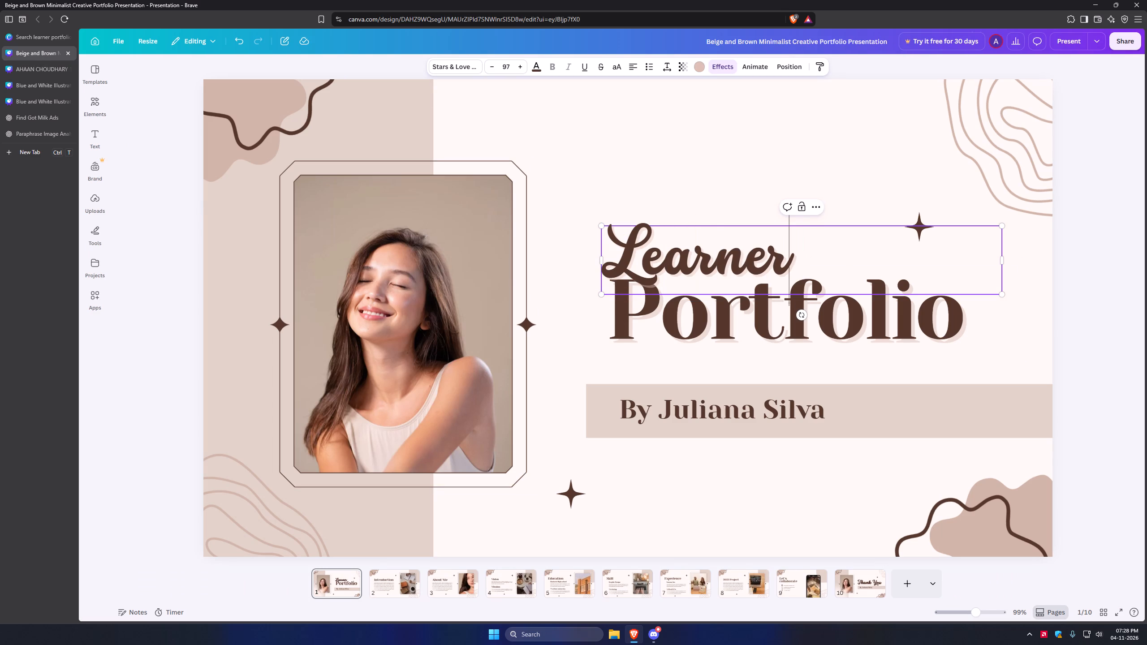
# Replace the placeholder presenter name in the cover's "By" line with the student's own name.
pyautogui.click(880, 390)
pyautogui.doubleClick(874, 408)
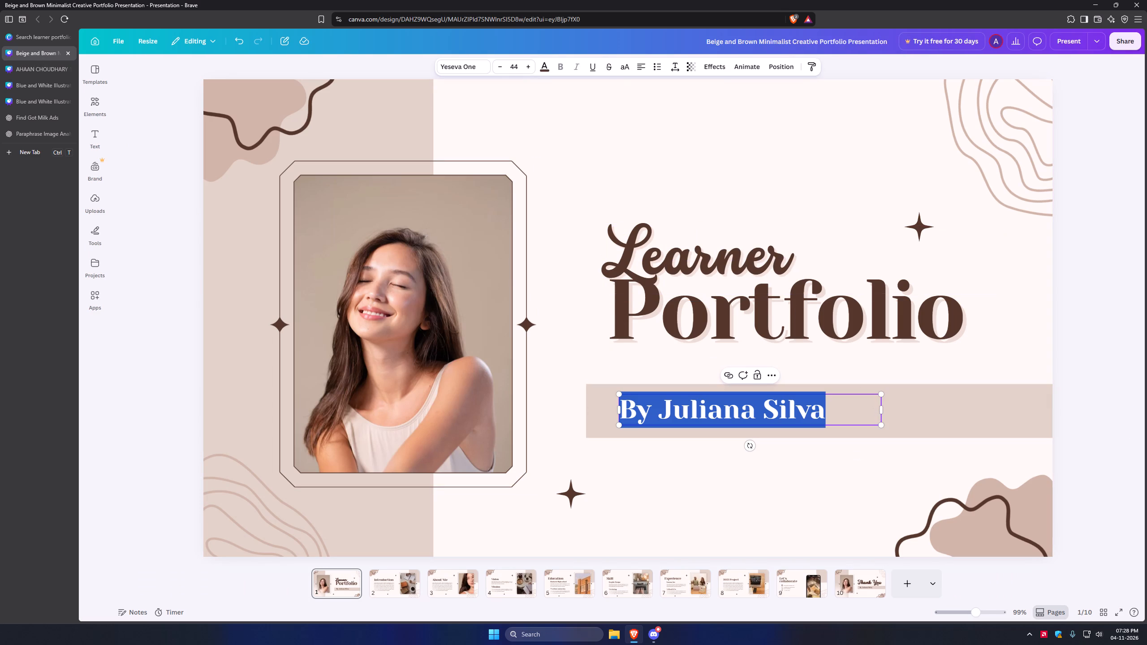
pyautogui.click(873, 408)
pyautogui.click(873, 407)
pyautogui.click(870, 408)
pyautogui.click(852, 411)
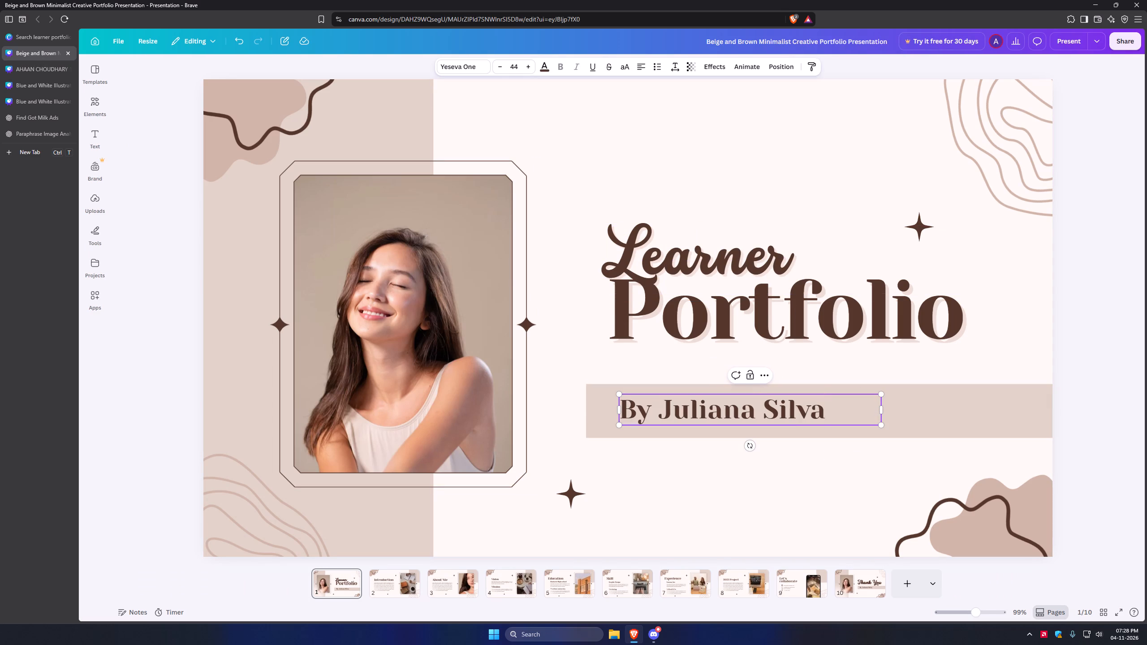
pyautogui.press('BackSpace')
pyautogui.press('BackSpace')
pyautogui.press('BackSpace')
pyautogui.press('BackSpace')
pyautogui.press('BackSpace')
pyautogui.press('BackSpace')
pyautogui.press('BackSpace')
pyautogui.press('BackSpace')
pyautogui.press('BackSpace')
pyautogui.press('BackSpace')
pyautogui.press('BackSpace')
pyautogui.press('BackSpace')
pyautogui.press('BackSpace')
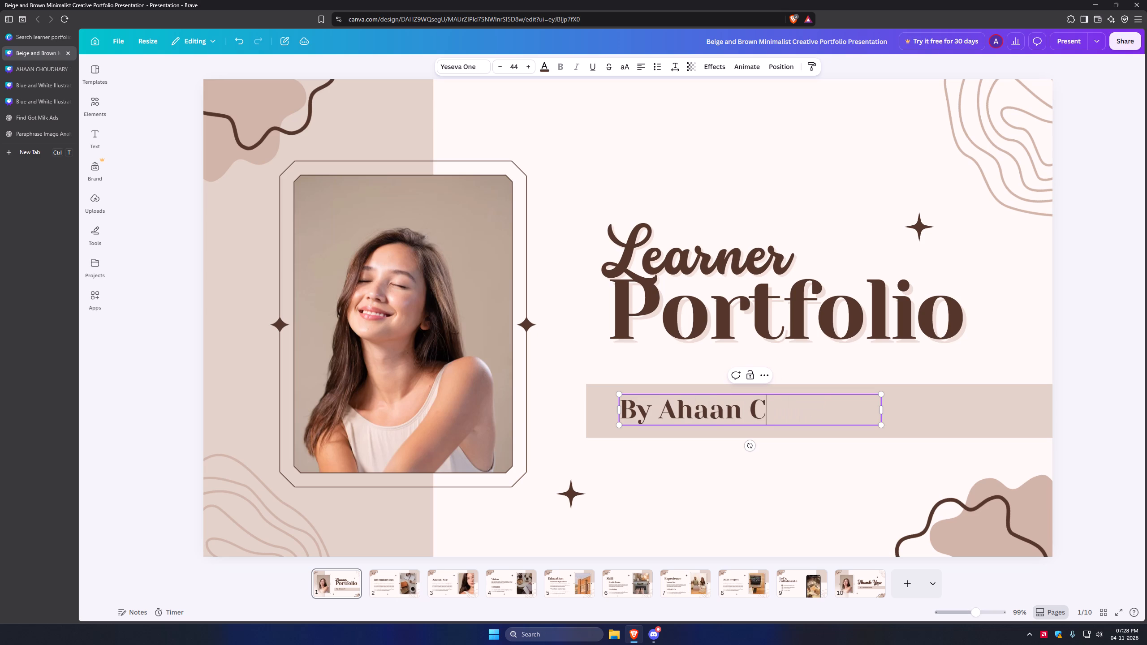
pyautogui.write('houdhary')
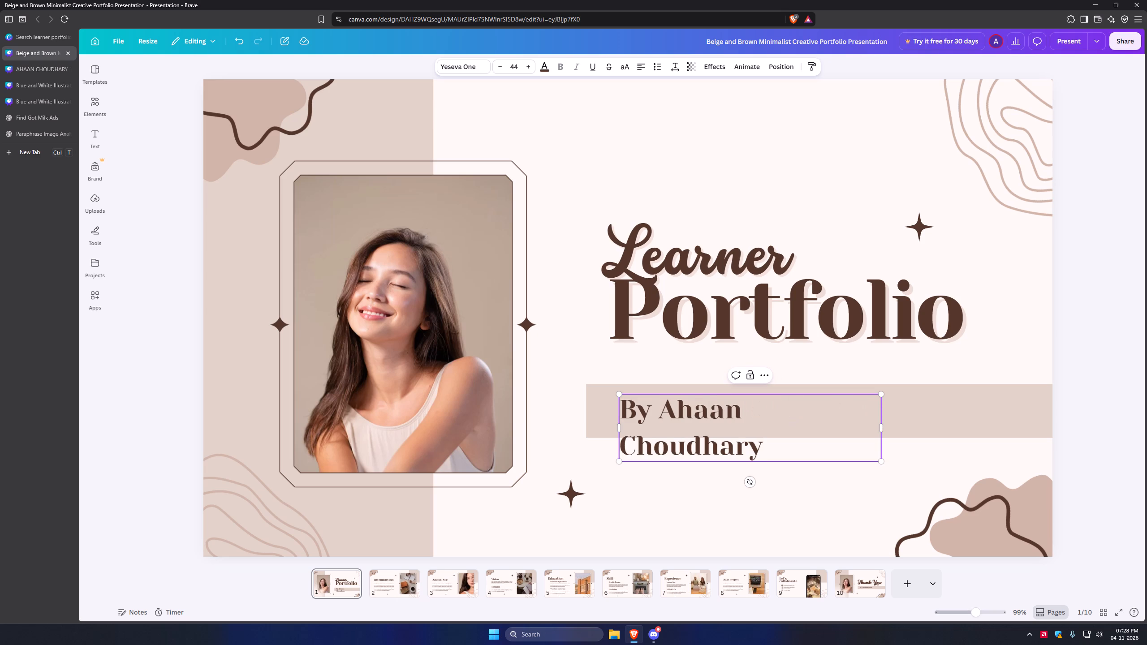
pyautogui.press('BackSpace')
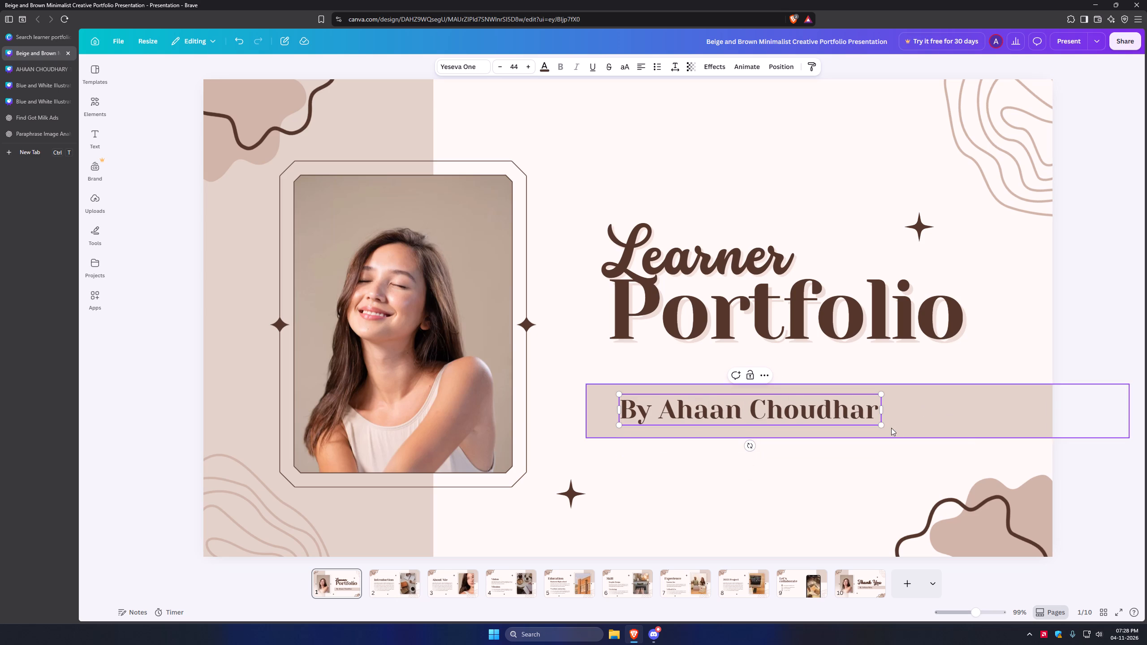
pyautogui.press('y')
# Reduce the cover byline's font size to 42.
pyautogui.tripleClick(776, 451)
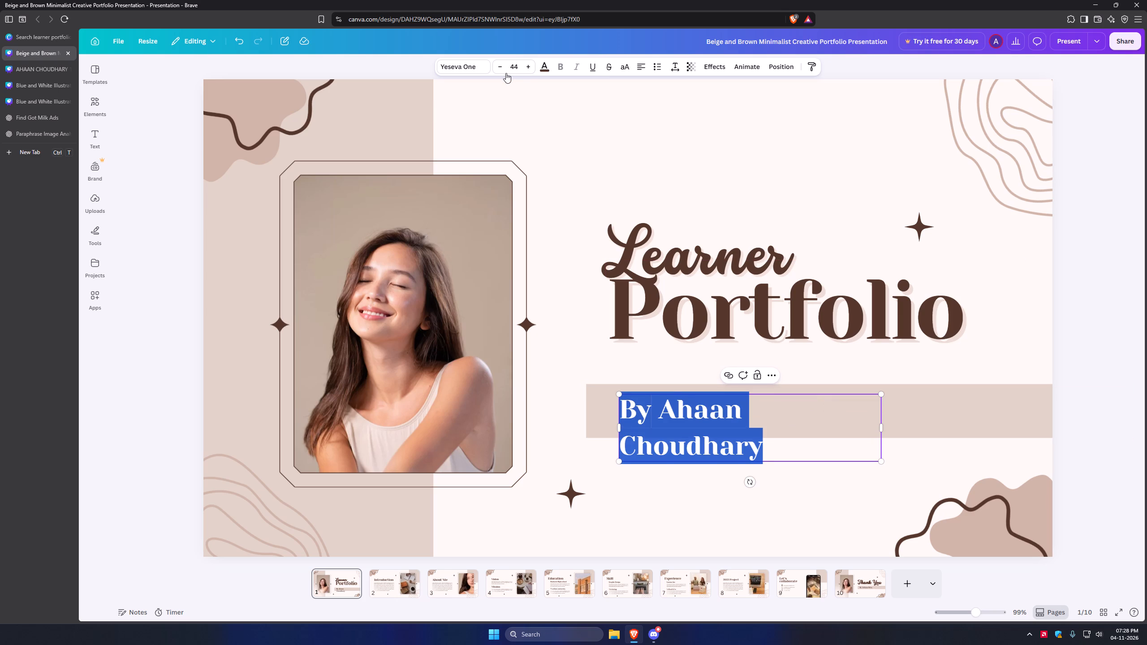
pyautogui.doubleClick(502, 70)
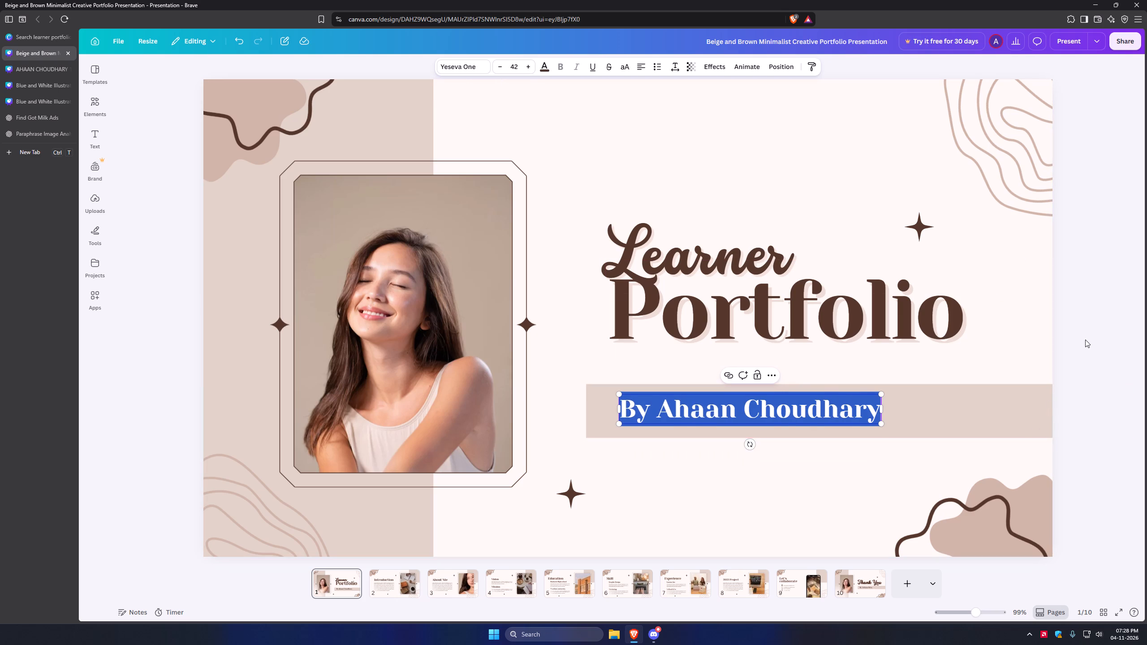
pyautogui.click(1077, 325)
# Show the cover in the sample Learner Portfolio, and close the duplicate sample tab and the template search tab.
pyautogui.click(29, 100)
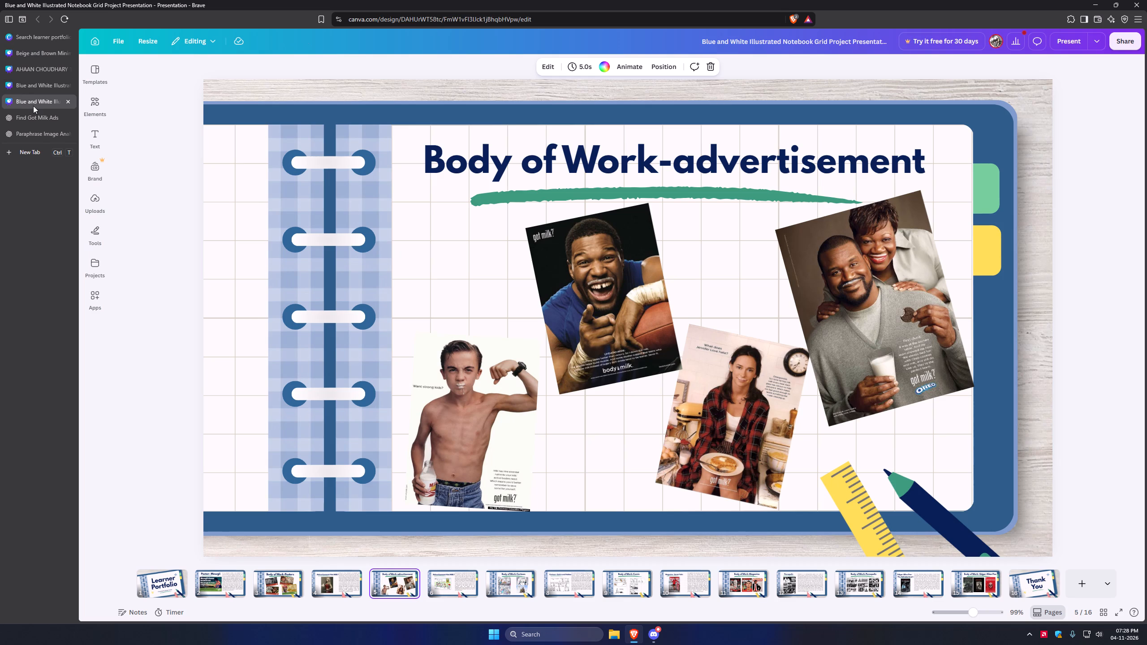
pyautogui.click(174, 601)
pyautogui.click(167, 597)
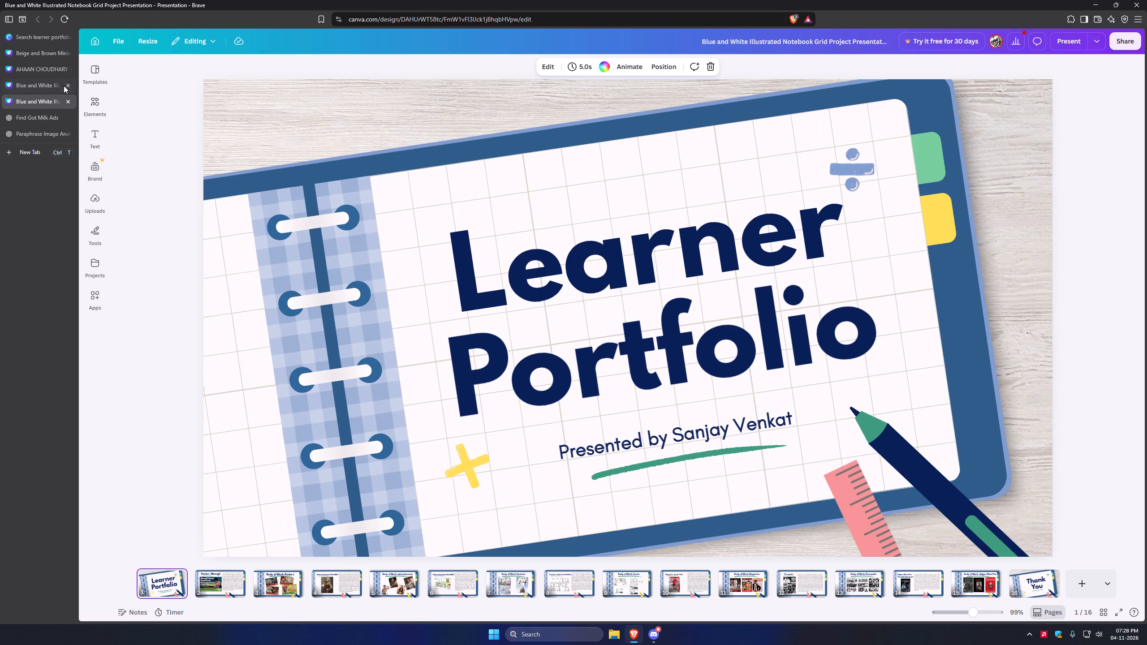
pyautogui.click(65, 86)
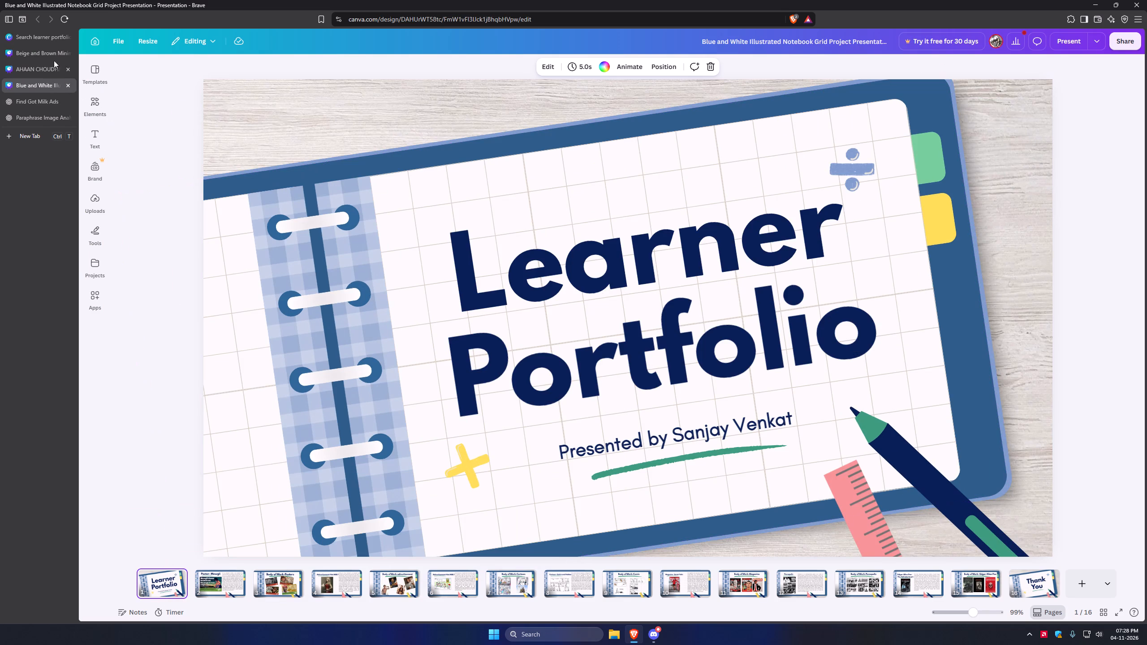
pyautogui.click(34, 42)
pyautogui.click(47, 51)
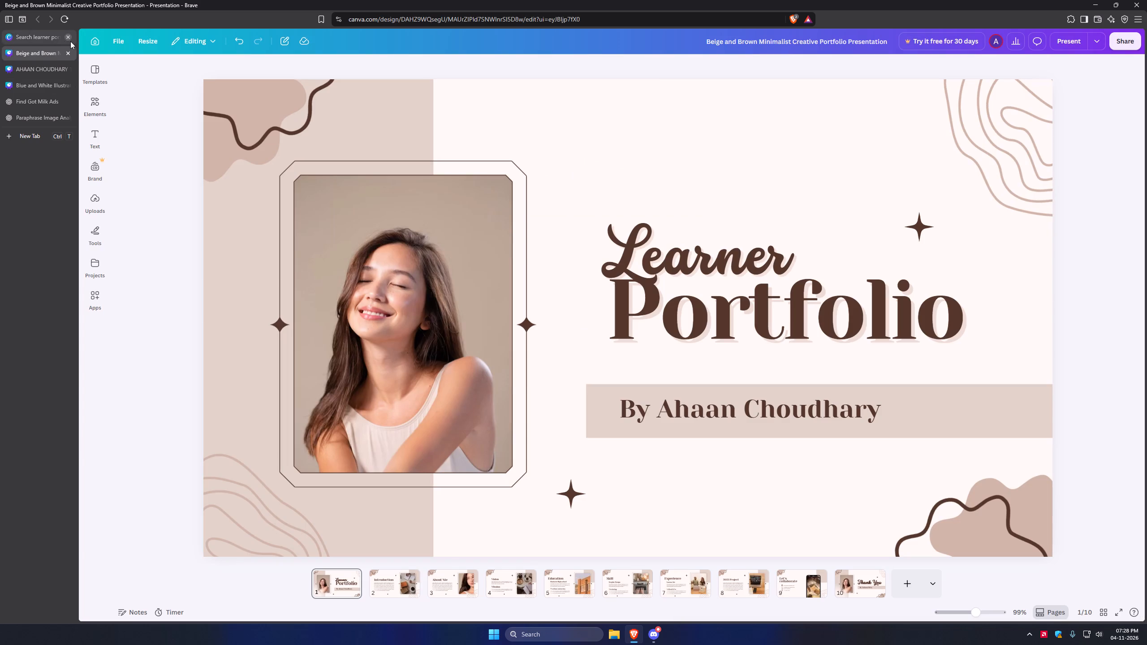
pyautogui.click(68, 40)
# Replace the "Introduction" heading on page 2 with "Poster- Mowgli", copied from page 2 of the sample portfolio.
pyautogui.click(30, 73)
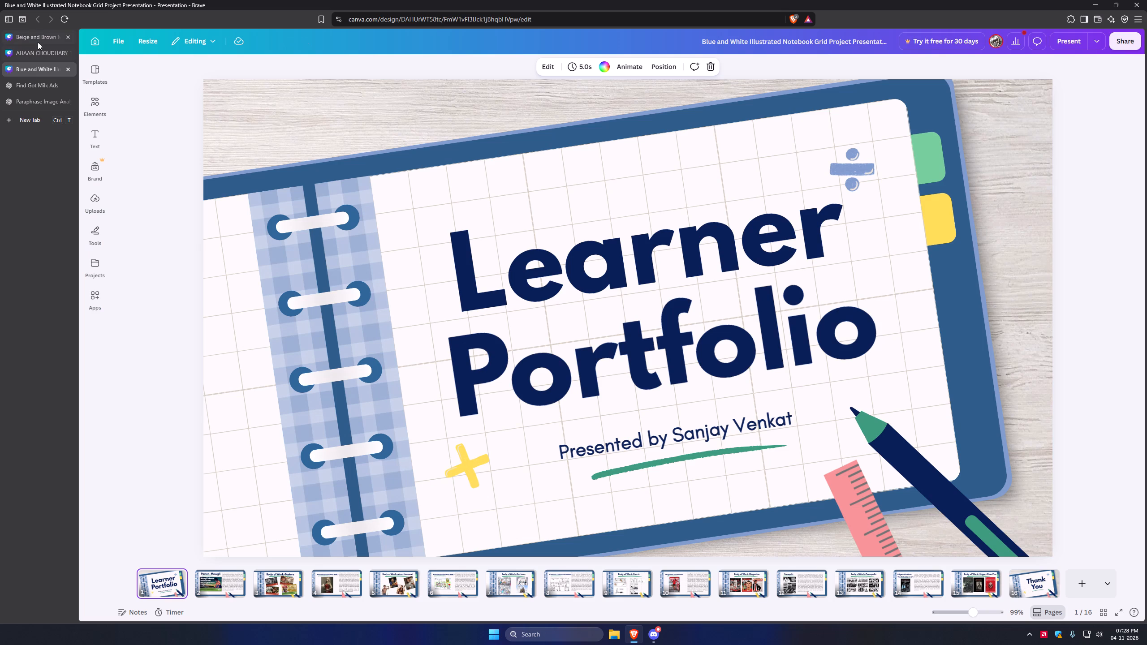
pyautogui.click(226, 602)
pyautogui.click(224, 590)
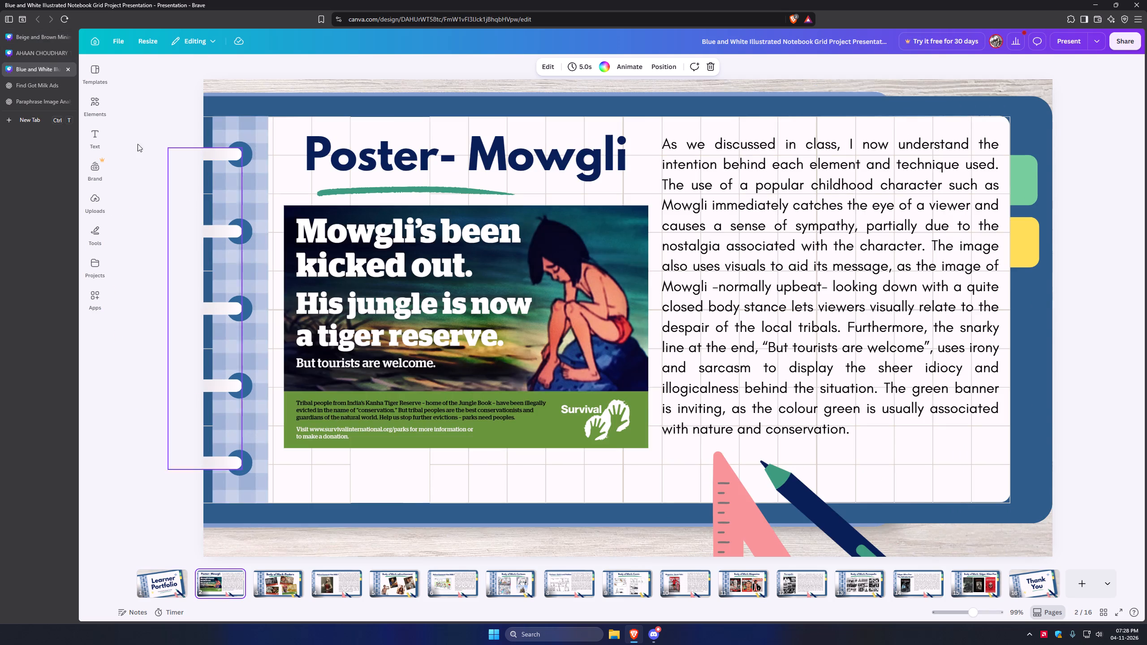
pyautogui.click(50, 35)
pyautogui.click(379, 592)
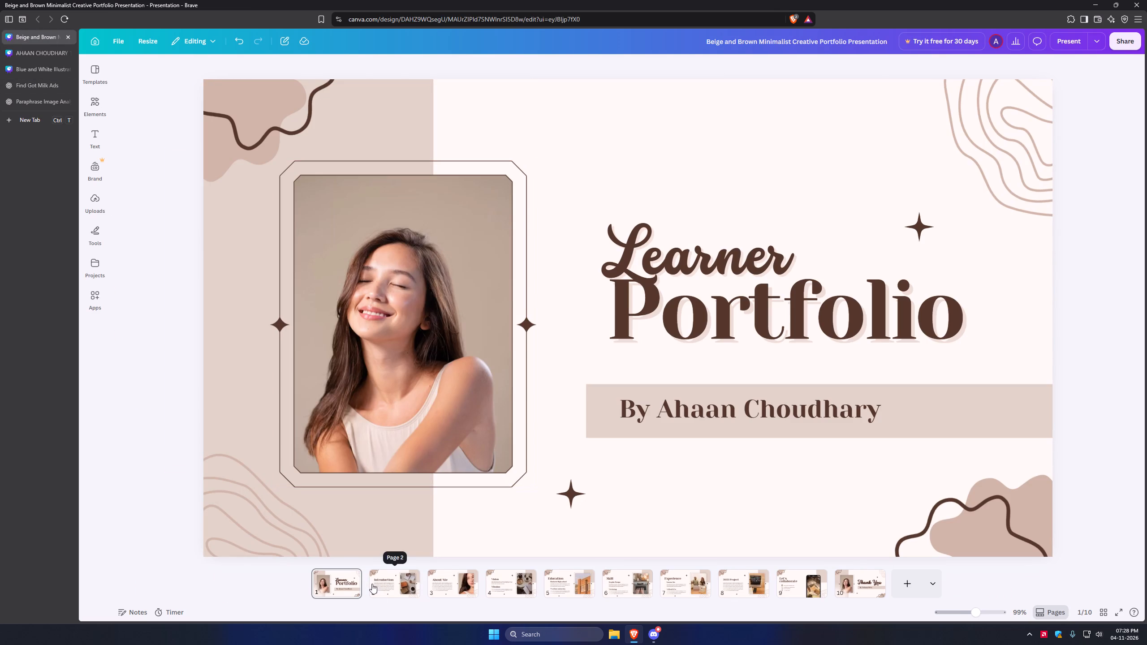
pyautogui.click(370, 583)
pyautogui.click(377, 591)
pyautogui.doubleClick(423, 279)
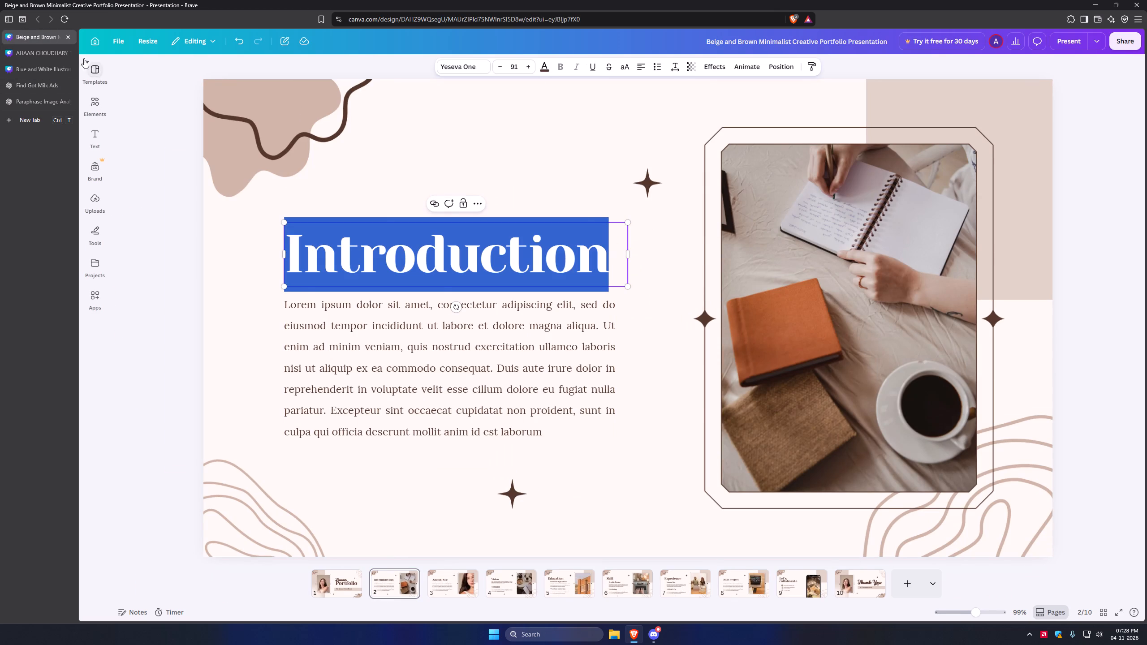
pyautogui.click(44, 73)
pyautogui.click(500, 147)
pyautogui.doubleClick(500, 147)
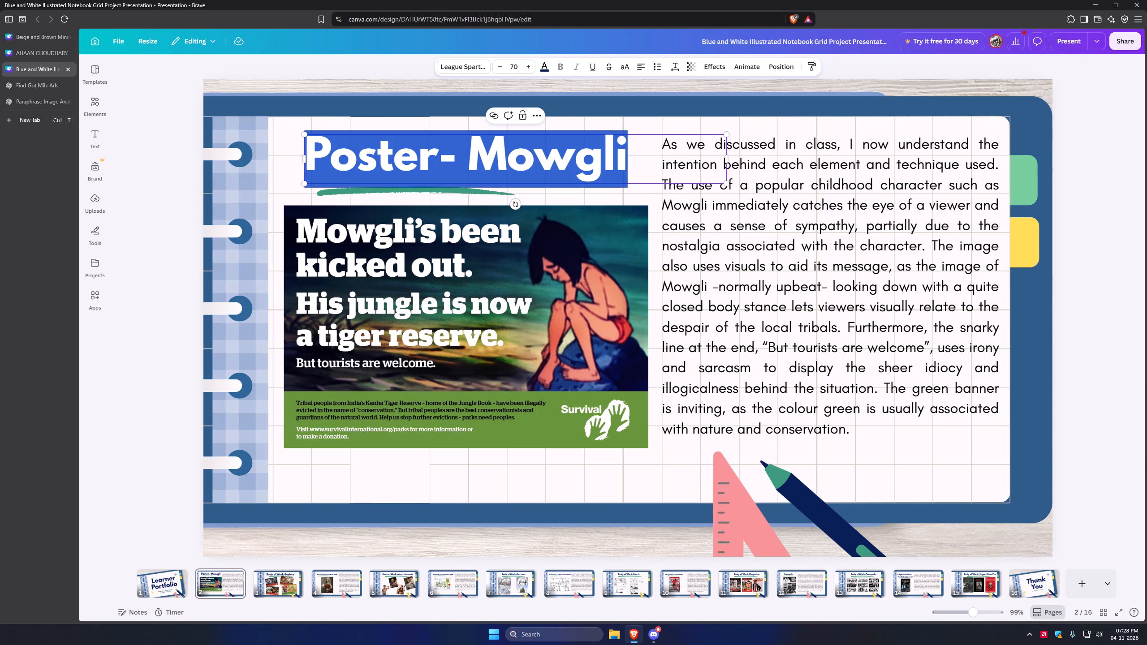
pyautogui.hotkey('ctrl', 'c')
pyautogui.click(44, 40)
pyautogui.hotkey('ctrl', 'v')
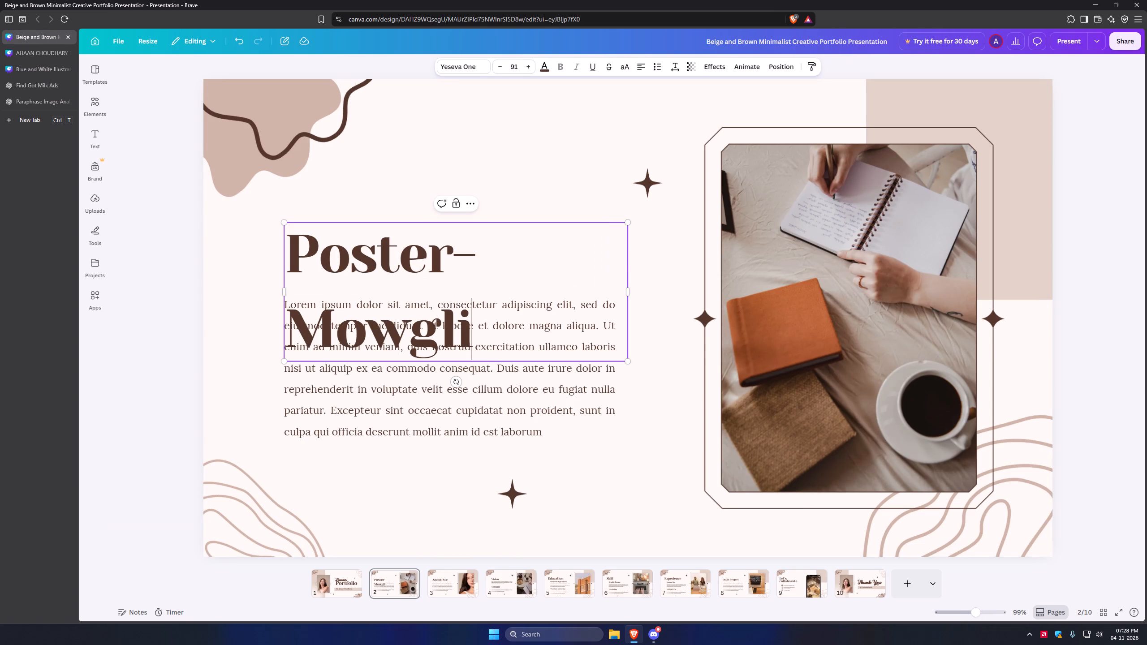
# Reduce the page 2 heading's font size to 67.
pyautogui.tripleClick(505, 67)
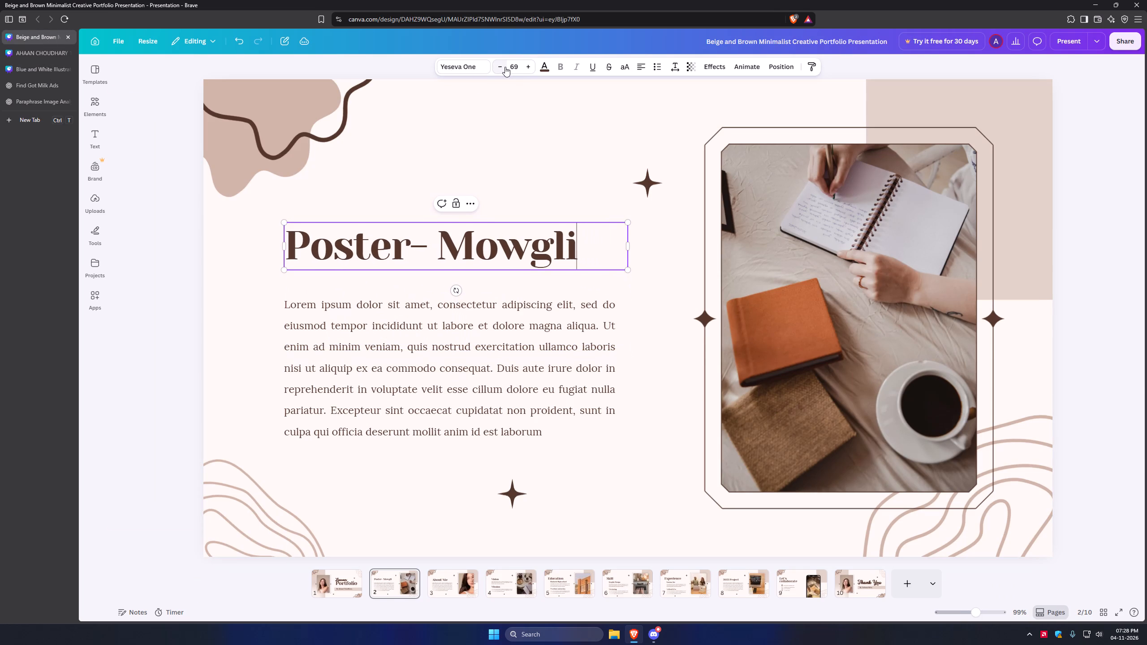
pyautogui.click(53, 70)
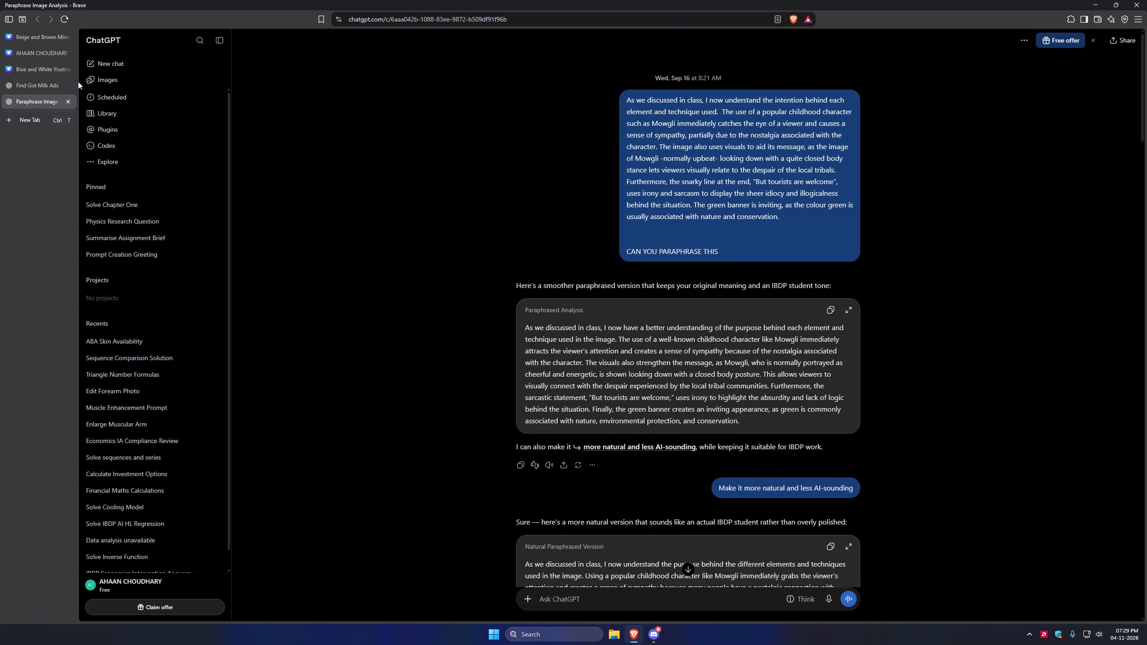
pyautogui.click(43, 59)
pyautogui.click(44, 40)
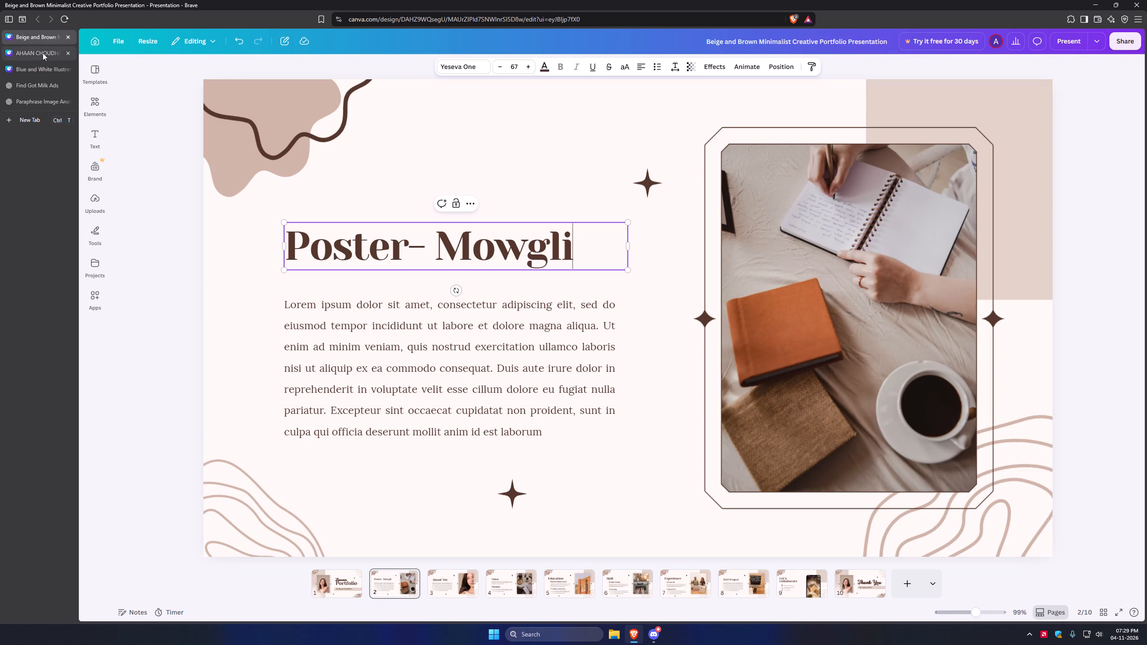
pyautogui.doubleClick(491, 339)
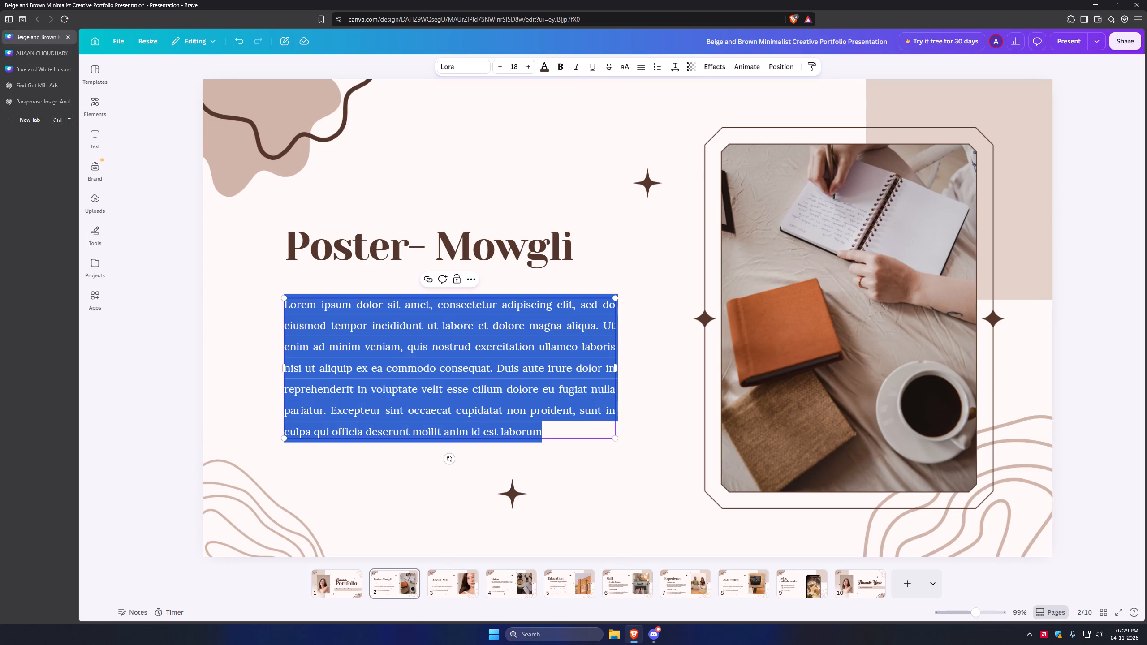
pyautogui.hotkey('ctrl', 'v')
# Reduce the font size of page 2's whole body text so the Mowgli analysis fits on the page.
pyautogui.click(498, 63)
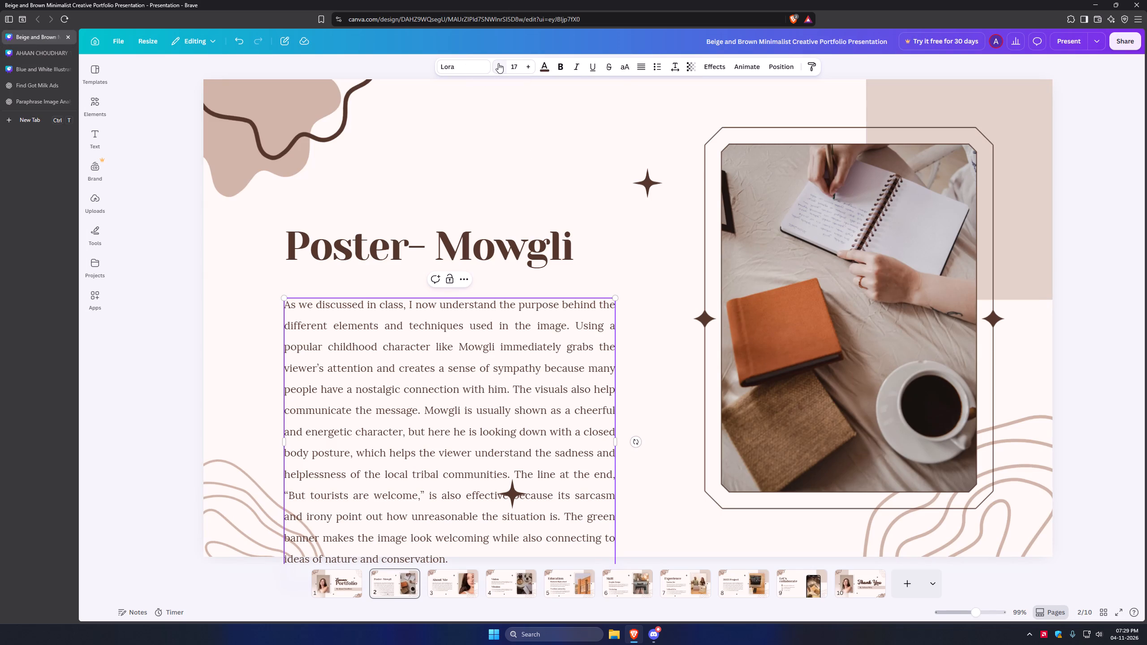
pyautogui.doubleClick(498, 63)
pyautogui.tripleClick(498, 63)
pyautogui.tripleClick(498, 63)
pyautogui.tripleClick(483, 404)
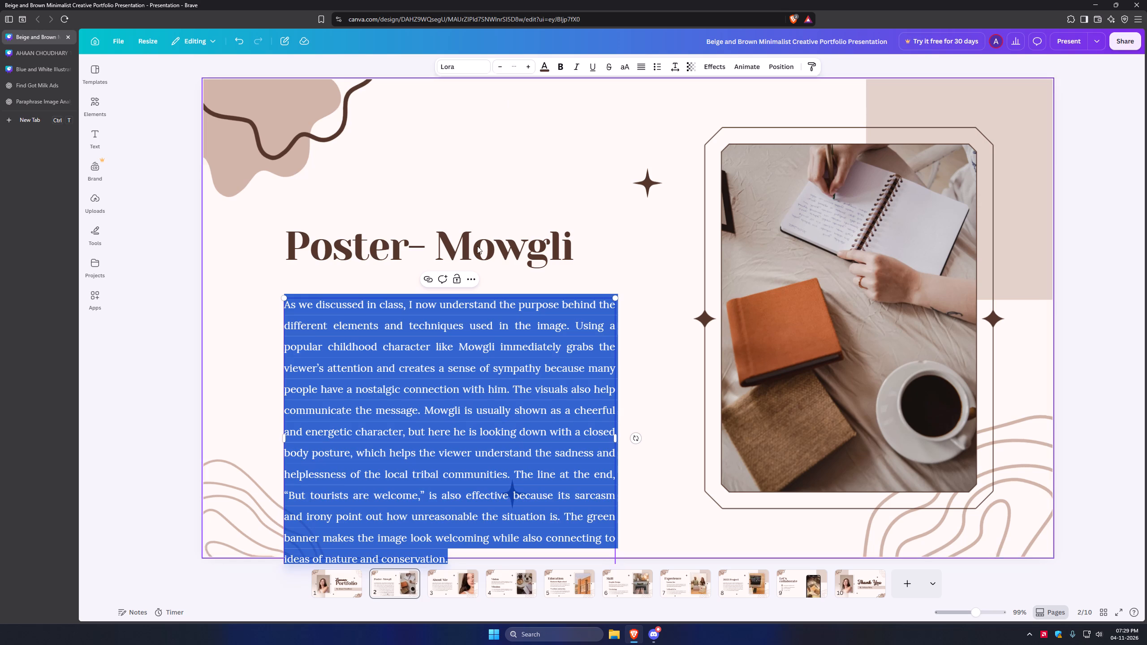
pyautogui.tripleClick(498, 67)
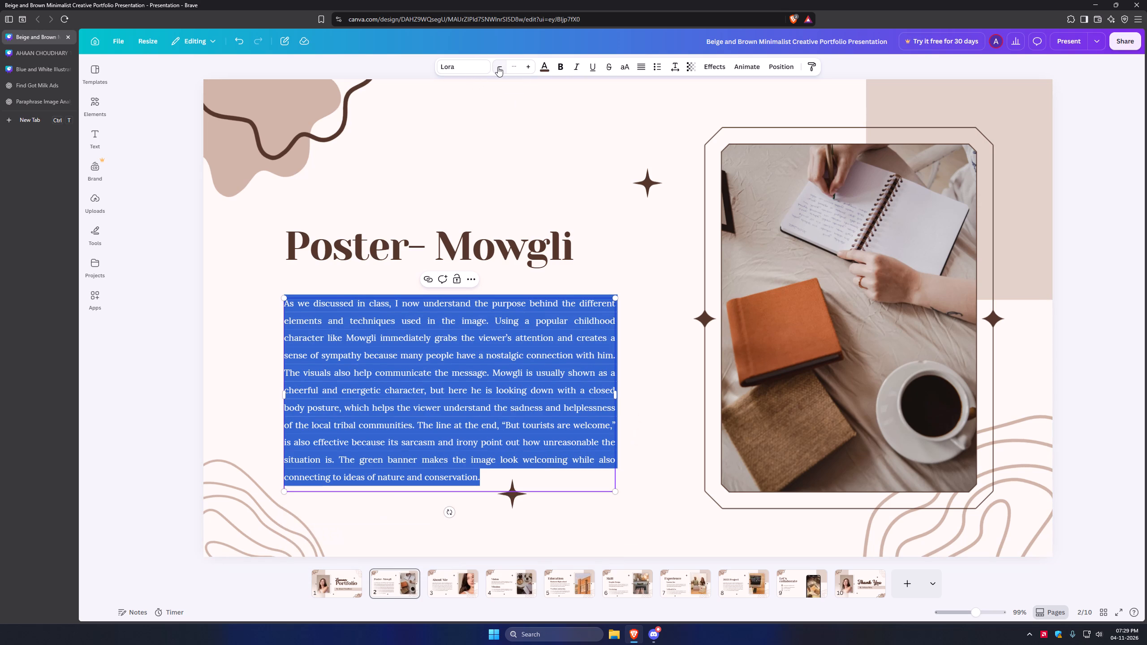
# Move page 2's "Poster- Mowgli" heading and the analysis text higher and slightly toward the page's left edge.
pyautogui.moveTo(475, 244); pyautogui.dragTo(477, 186)
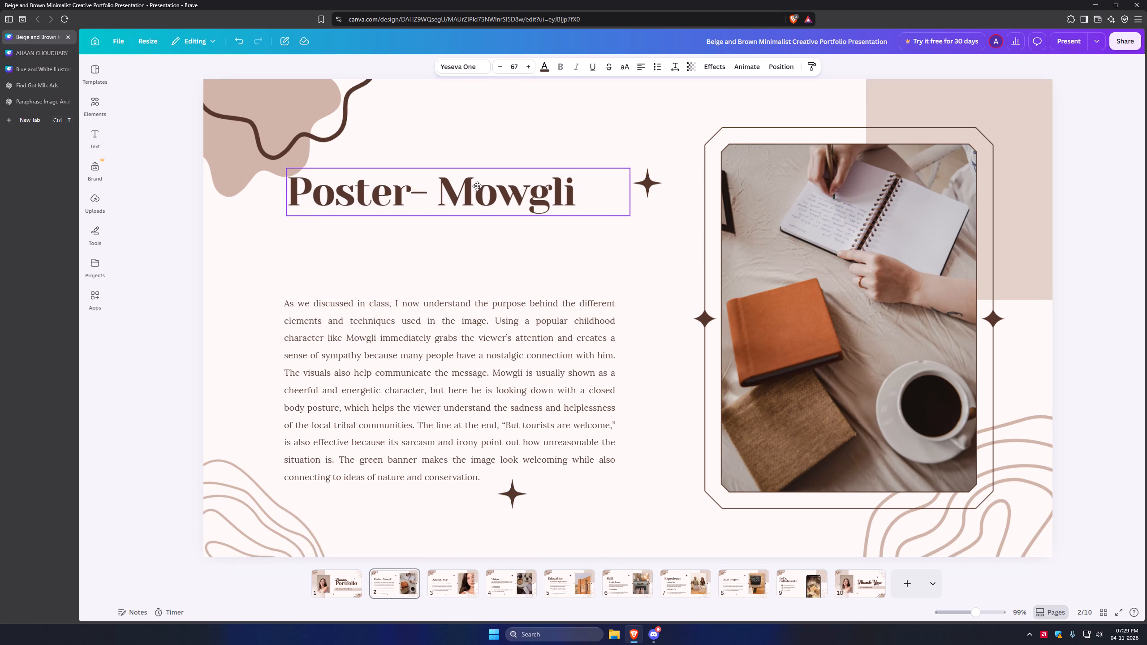
pyautogui.moveTo(477, 186); pyautogui.dragTo(464, 186)
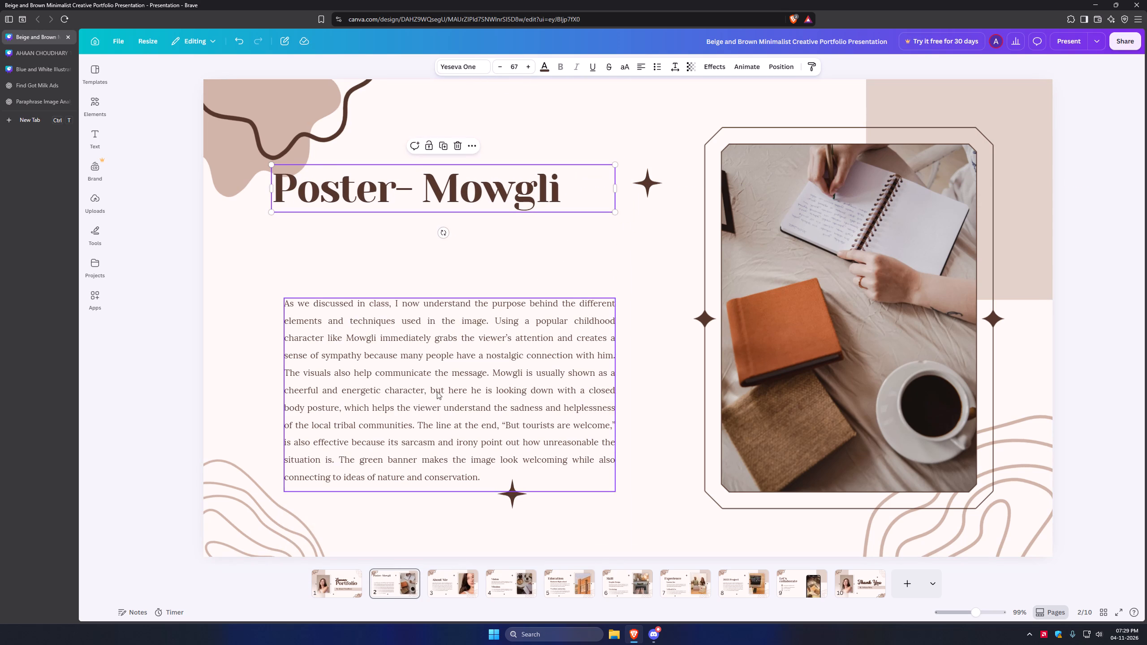
pyautogui.moveTo(439, 391); pyautogui.dragTo(427, 355)
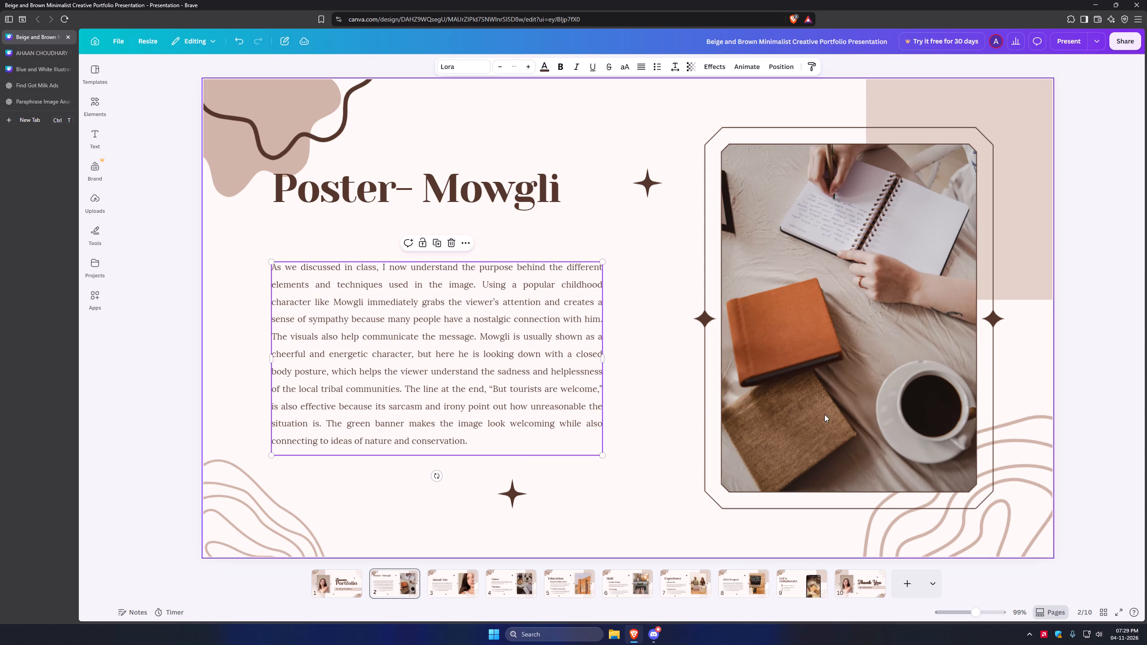
pyautogui.click(1085, 388)
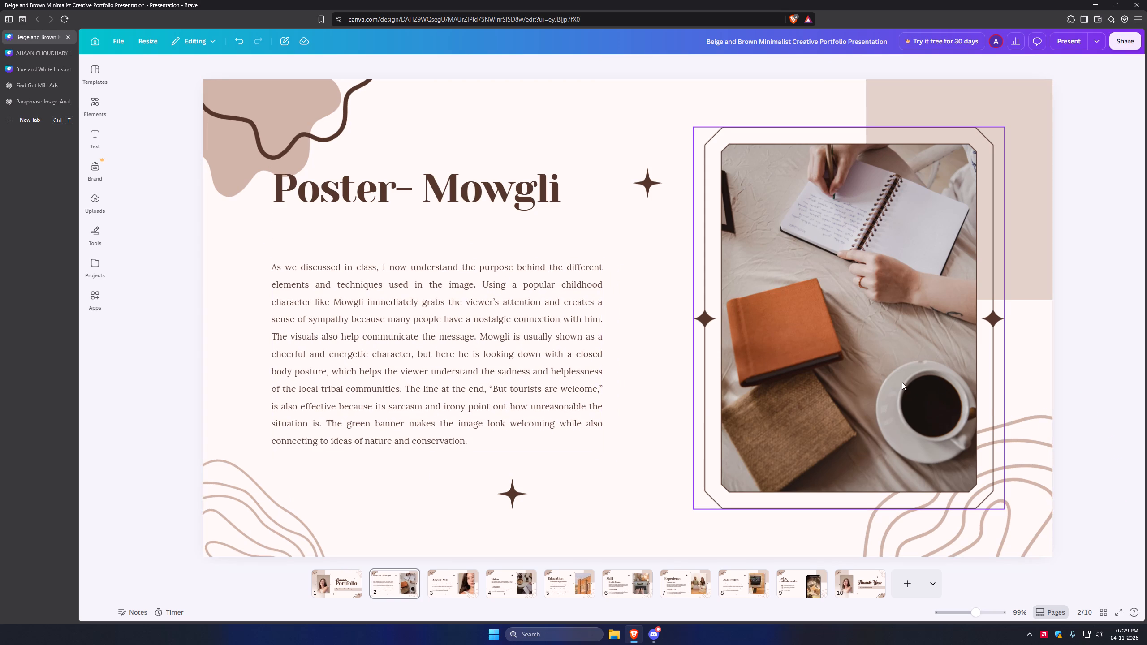
# Move the four-pointed star beside the page 2 heading to the empty space above the heading.
pyautogui.click(815, 313)
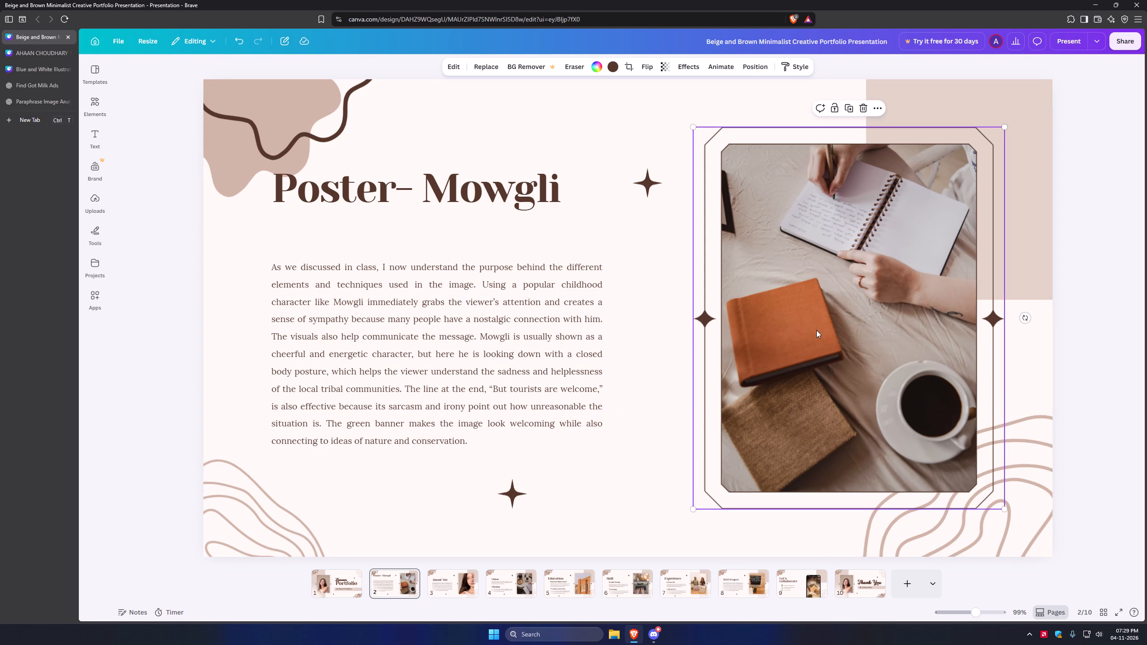
pyautogui.moveTo(649, 191); pyautogui.dragTo(648, 191)
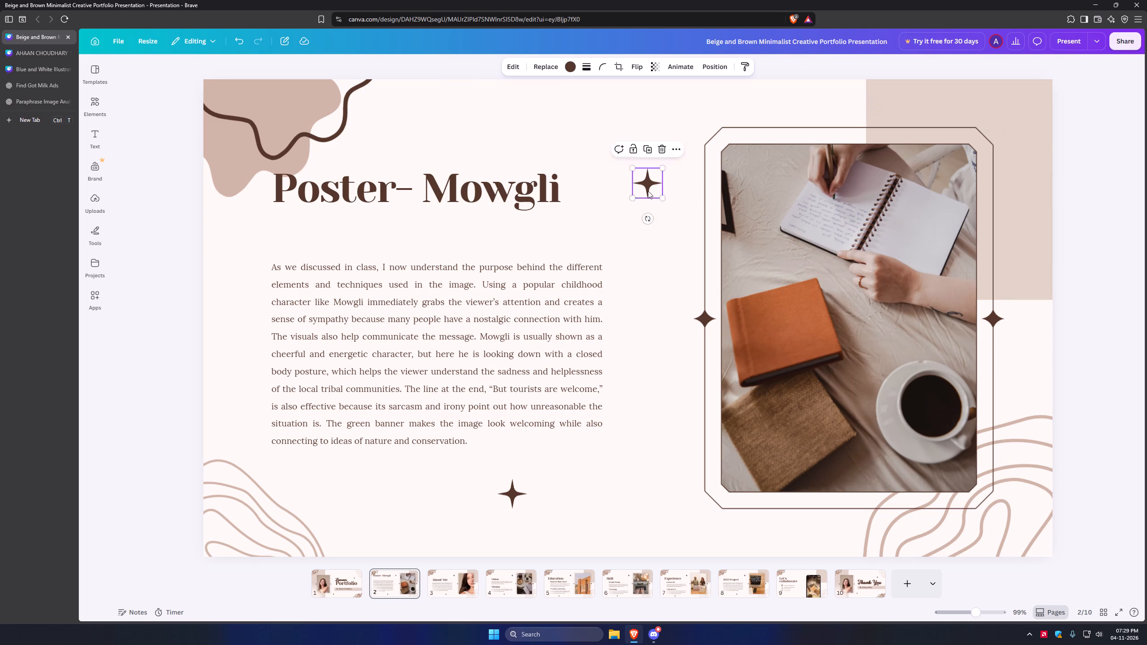
pyautogui.moveTo(648, 191); pyautogui.dragTo(409, 123)
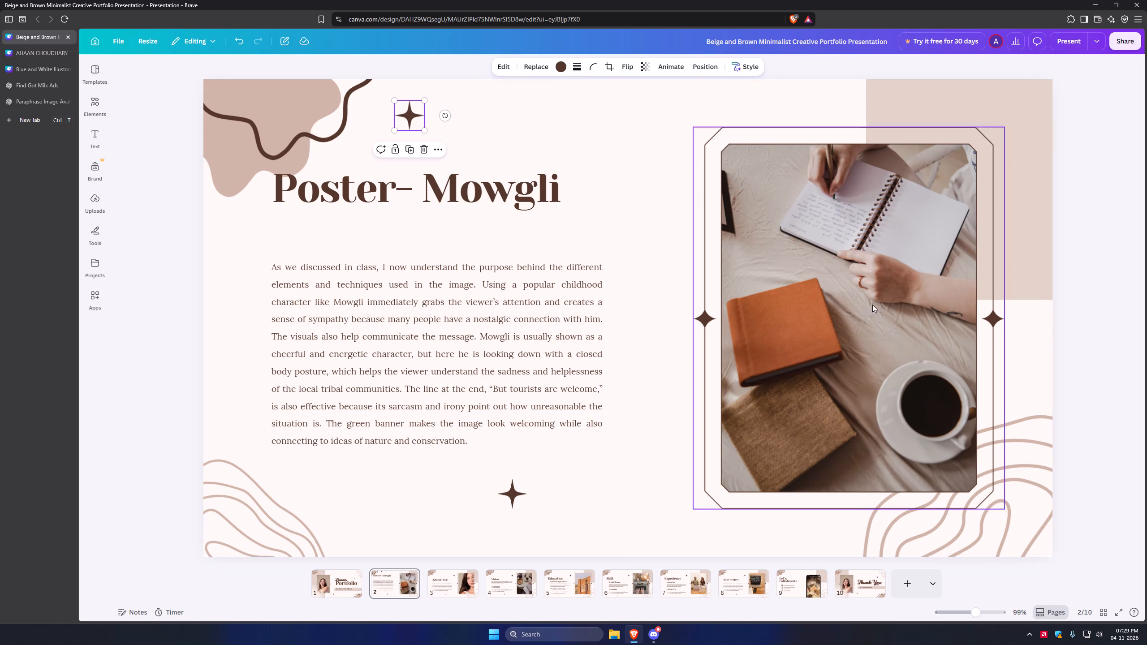
pyautogui.click(1098, 330)
# Enlarge page 2's decorative picture frame from its upper-left corner, toward the heading and the page's top edge.
pyautogui.click(756, 177)
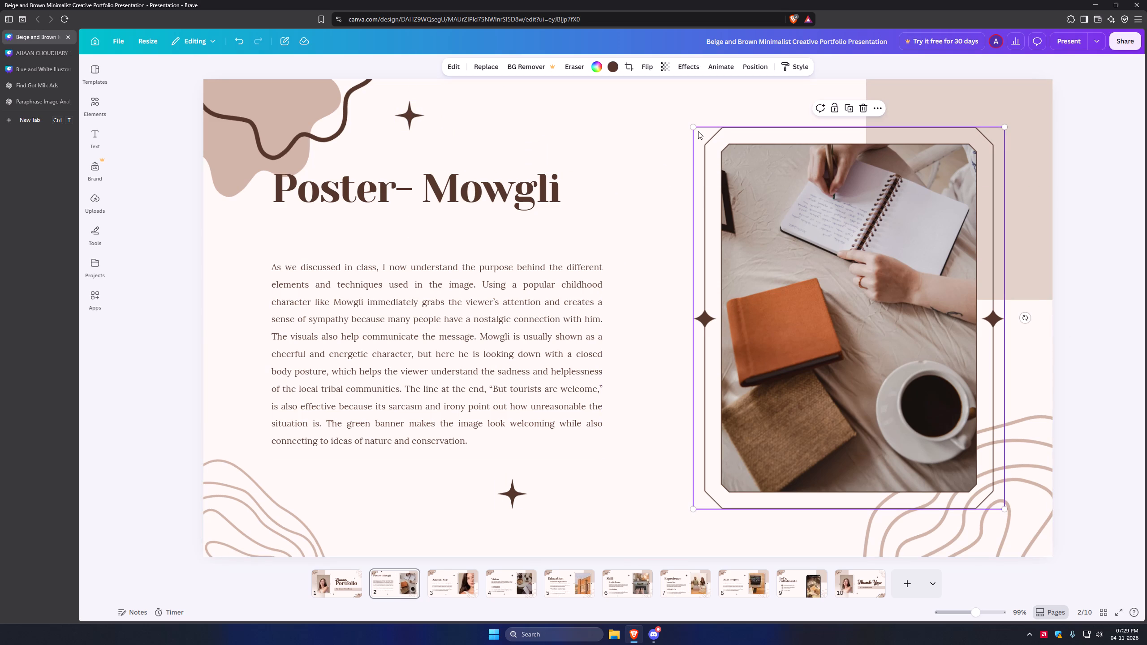
pyautogui.moveTo(690, 127); pyautogui.dragTo(633, 107)
pyautogui.click(807, 238)
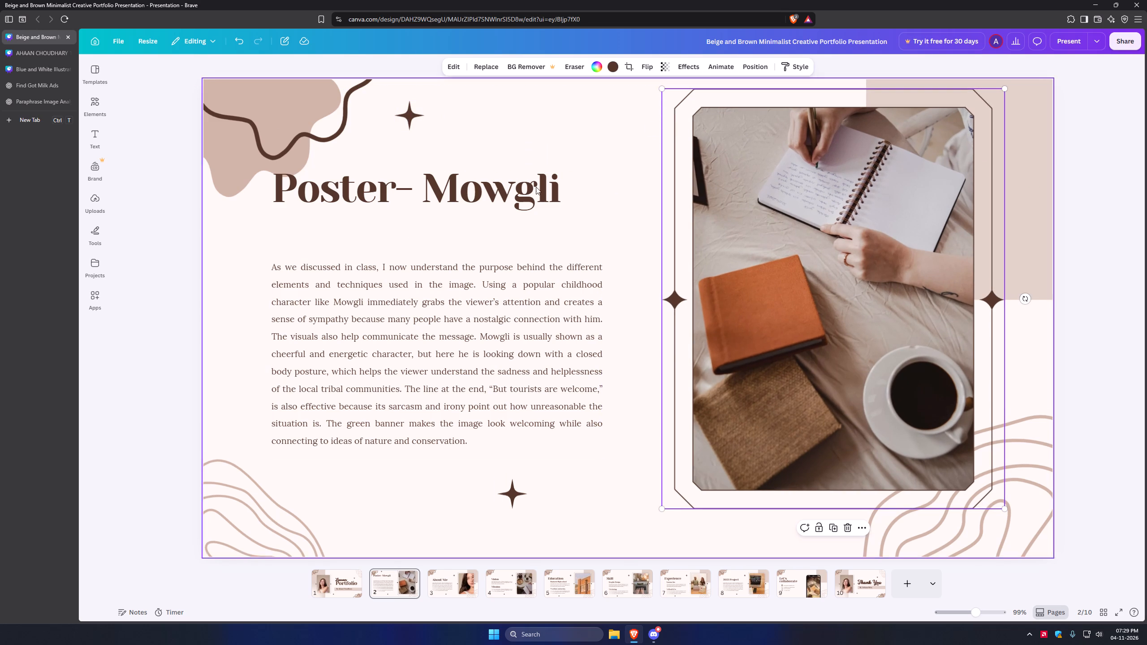
# Copy the Mowgli poster image from page 2 of the sample portfolio and paste it onto the new portfolio's page 2.
pyautogui.click(40, 71)
pyautogui.click(467, 318)
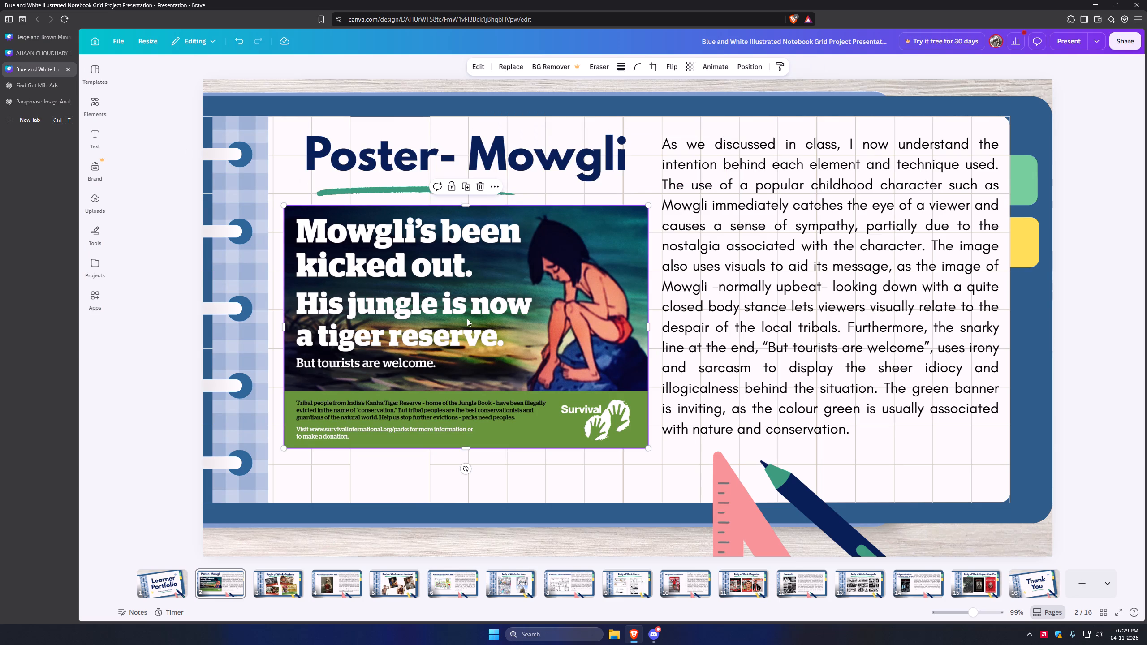
pyautogui.rightClick(467, 318)
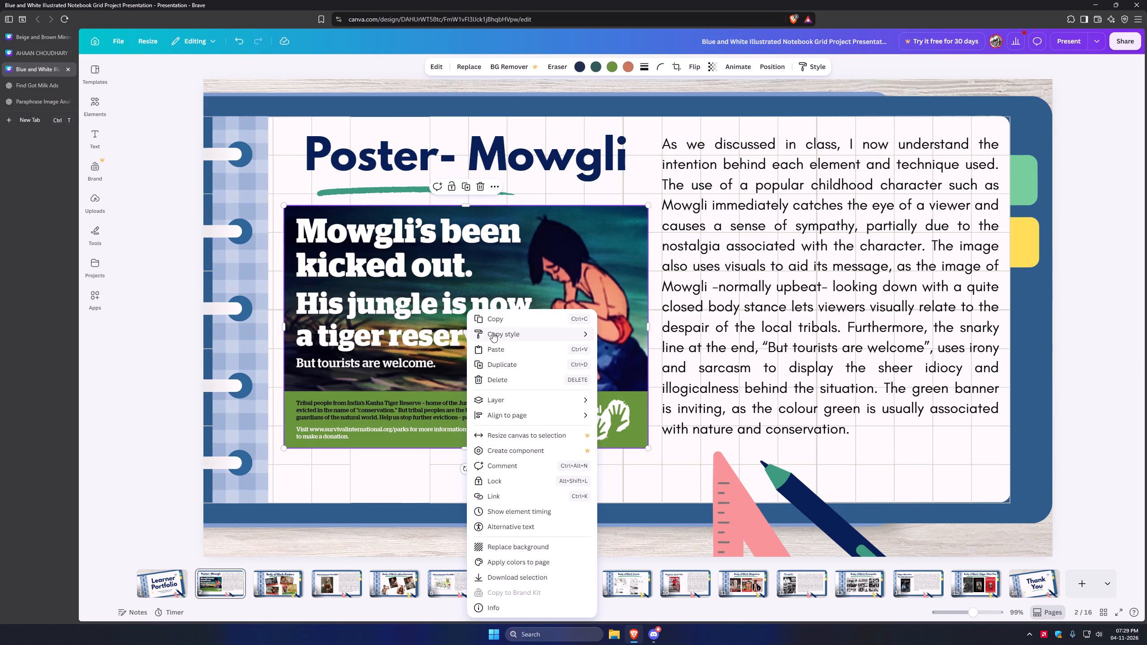
pyautogui.click(500, 319)
pyautogui.click(27, 59)
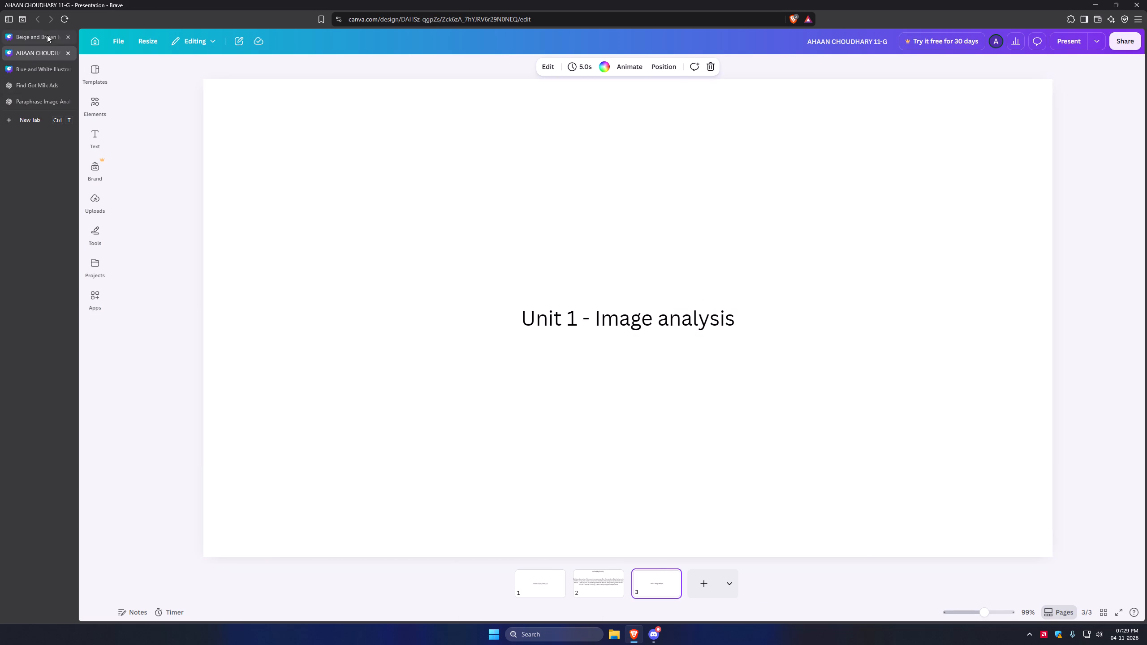
pyautogui.click(43, 32)
pyautogui.click(812, 285)
pyautogui.hotkey('ctrl', 'v')
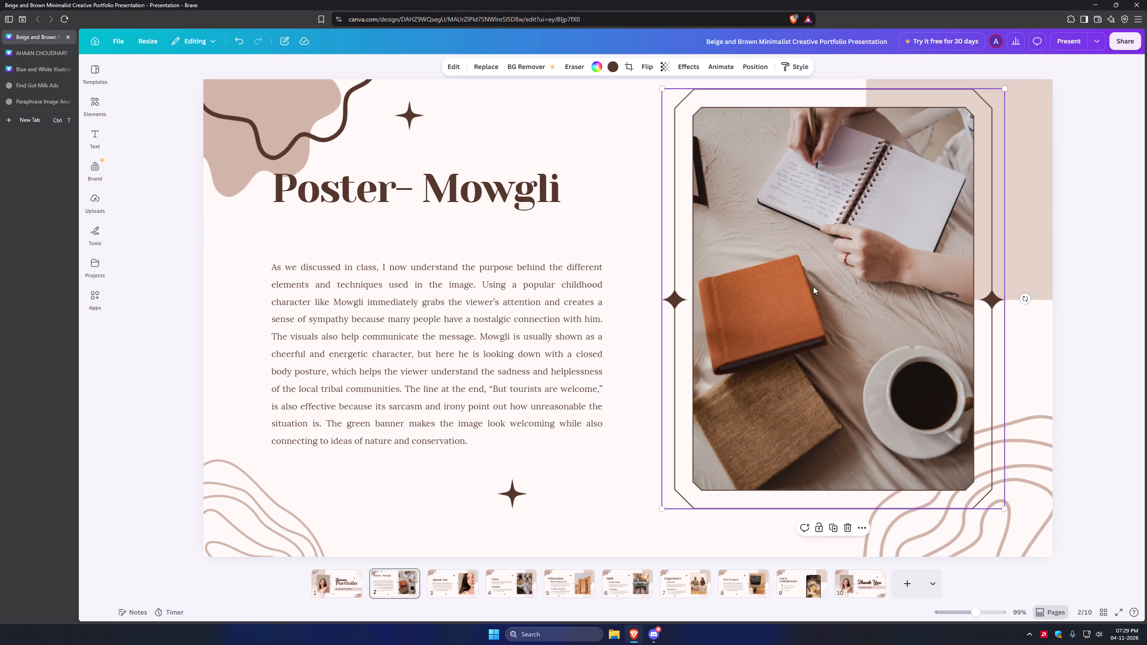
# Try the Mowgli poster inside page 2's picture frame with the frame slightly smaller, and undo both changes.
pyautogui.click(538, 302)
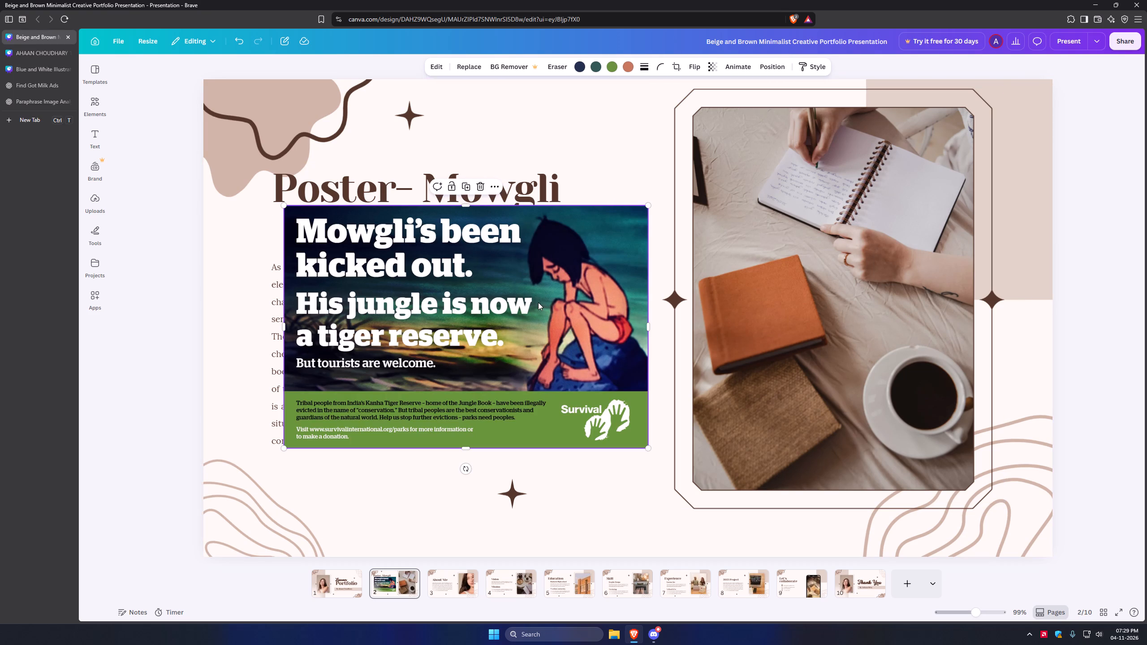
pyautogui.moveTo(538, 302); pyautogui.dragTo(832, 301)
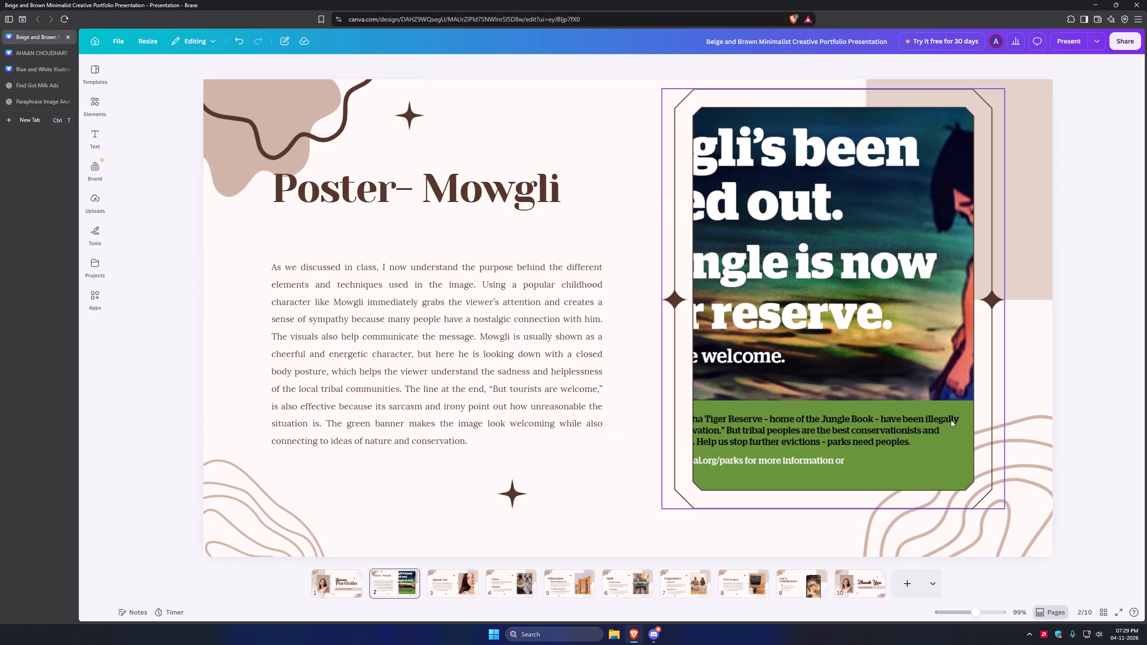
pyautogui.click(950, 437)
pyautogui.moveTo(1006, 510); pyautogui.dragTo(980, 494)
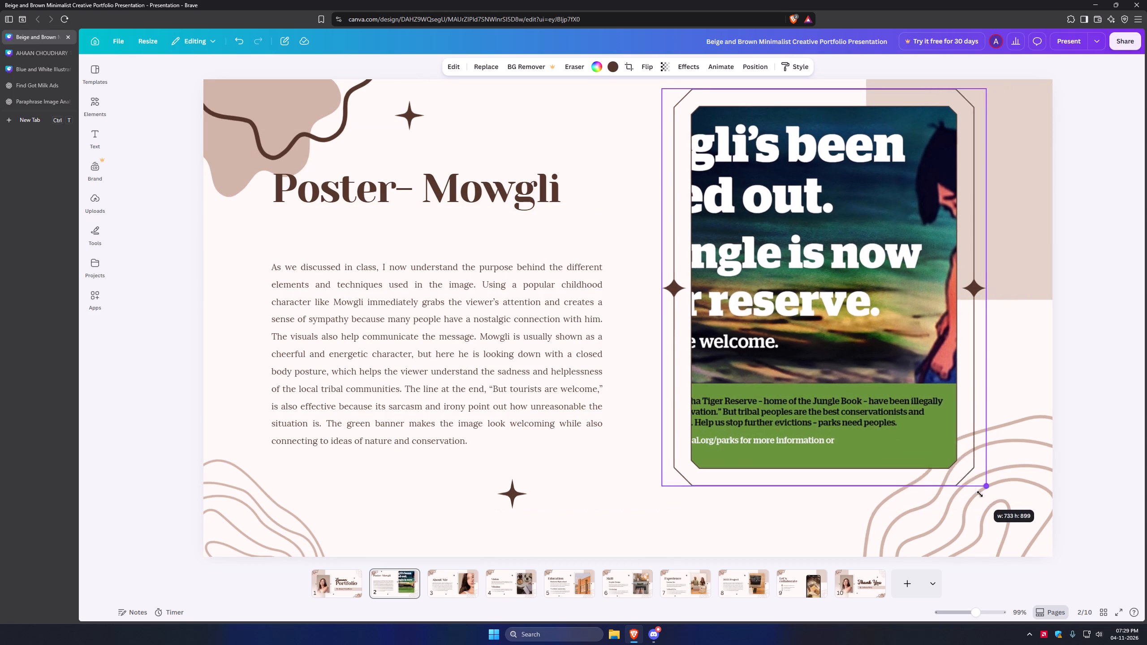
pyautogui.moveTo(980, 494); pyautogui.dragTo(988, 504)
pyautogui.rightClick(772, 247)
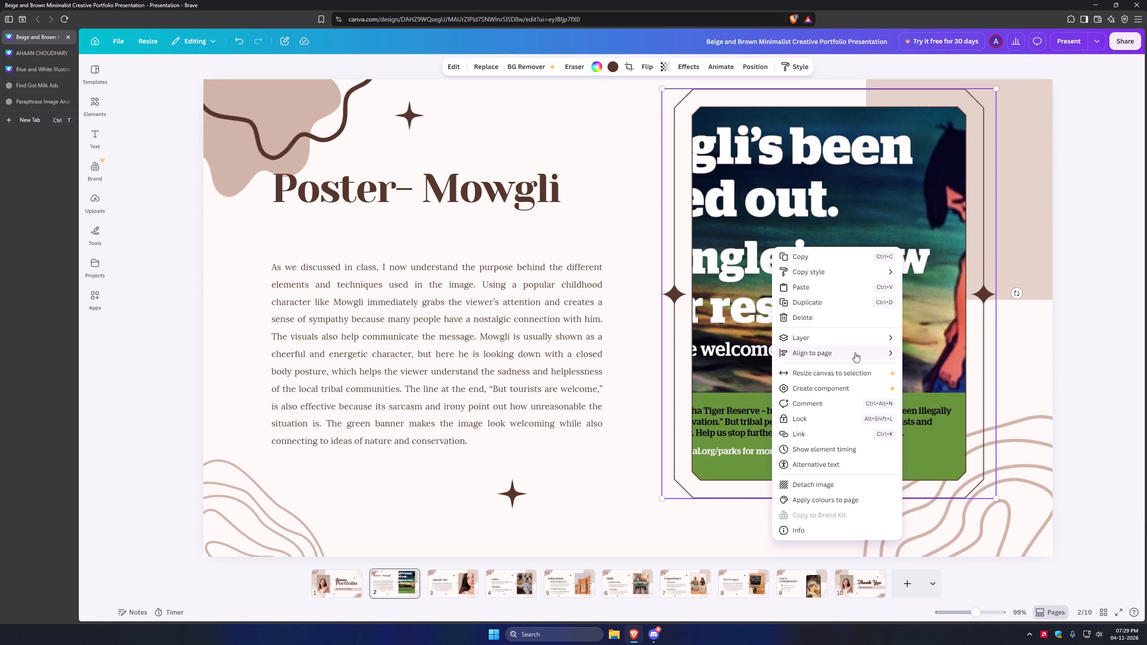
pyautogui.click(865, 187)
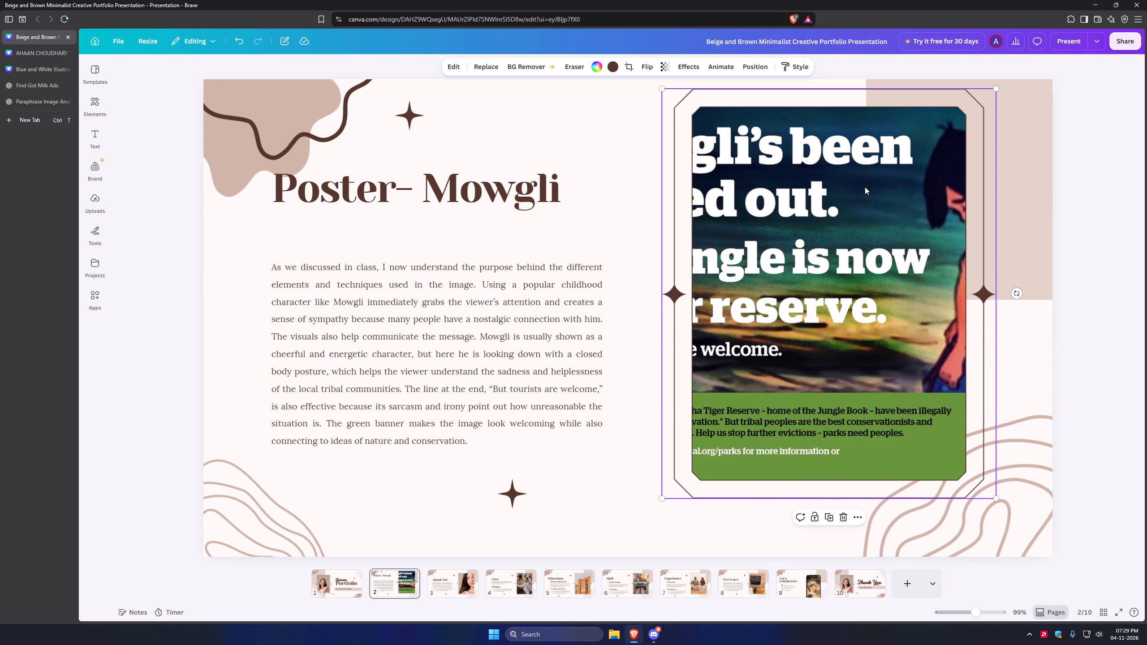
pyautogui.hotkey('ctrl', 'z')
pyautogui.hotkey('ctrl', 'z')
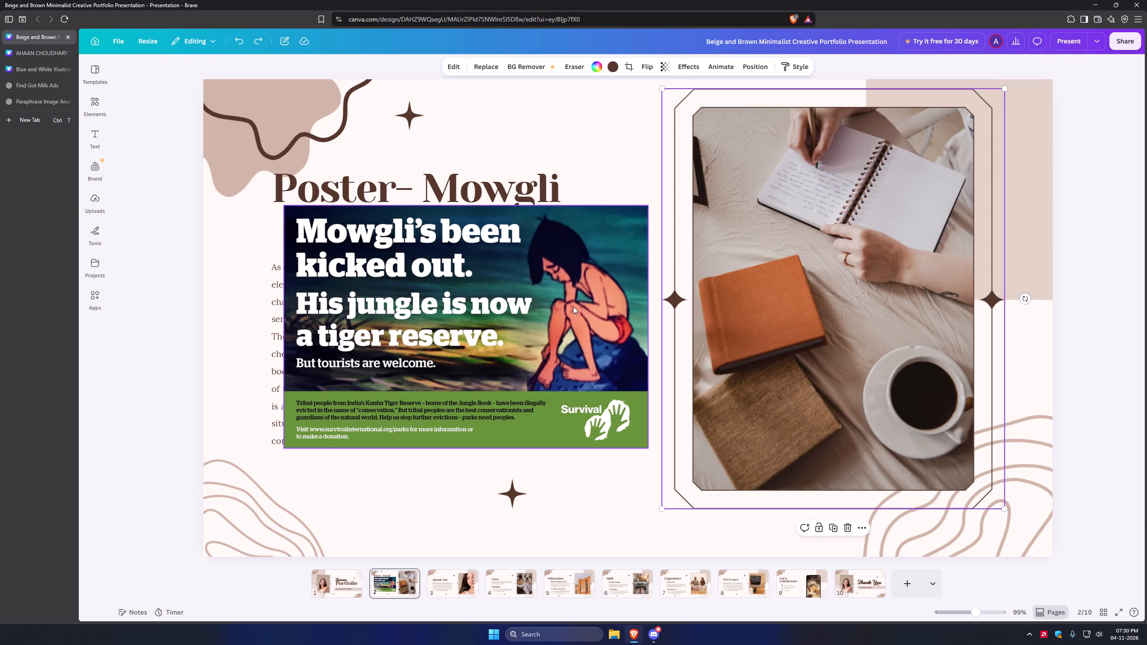
# Shrink the pasted Mowgli poster and place it into page 2's picture frame, replacing the notebook photo.
pyautogui.click(640, 443)
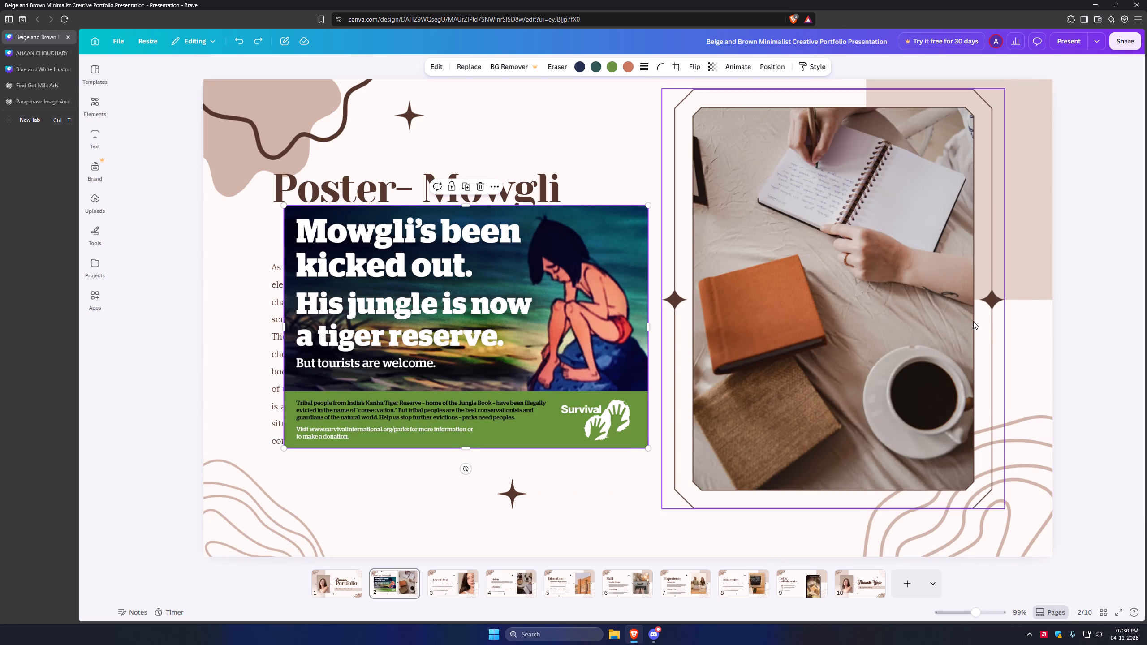
pyautogui.moveTo(649, 448); pyautogui.dragTo(637, 423)
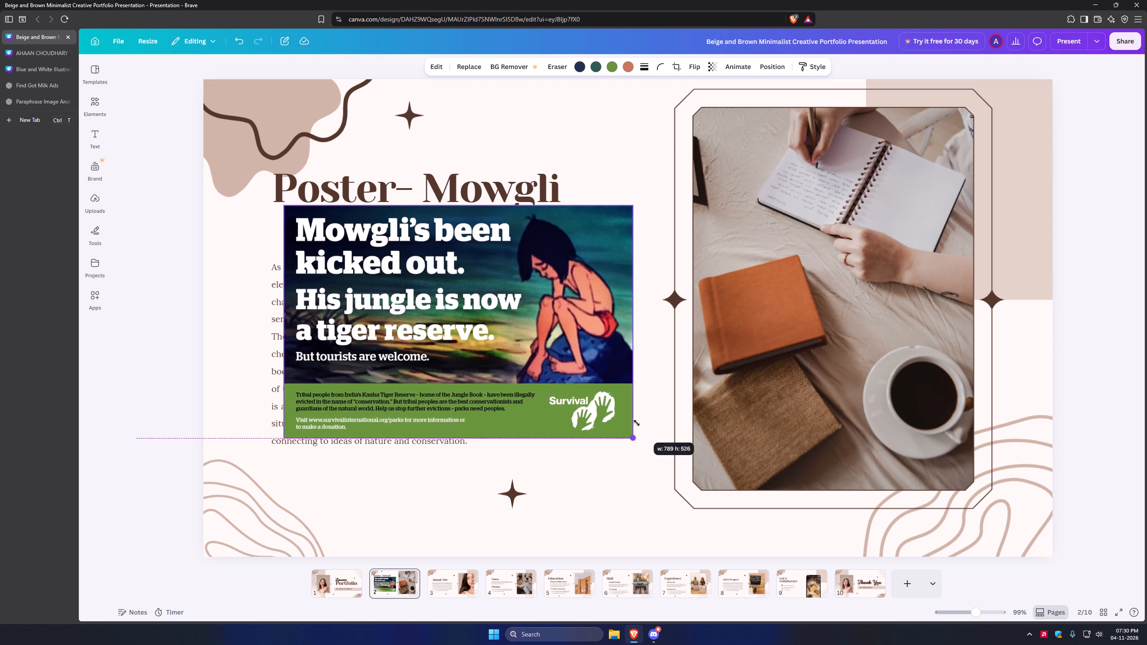
pyautogui.moveTo(637, 423); pyautogui.dragTo(547, 353)
pyautogui.moveTo(441, 285); pyautogui.dragTo(774, 292)
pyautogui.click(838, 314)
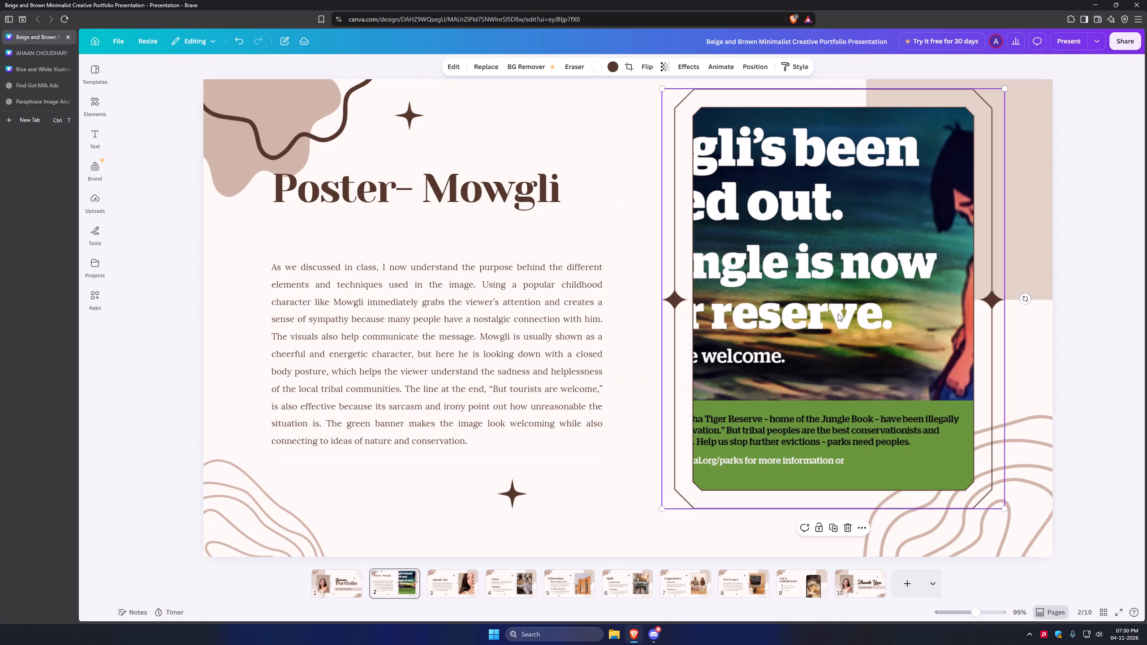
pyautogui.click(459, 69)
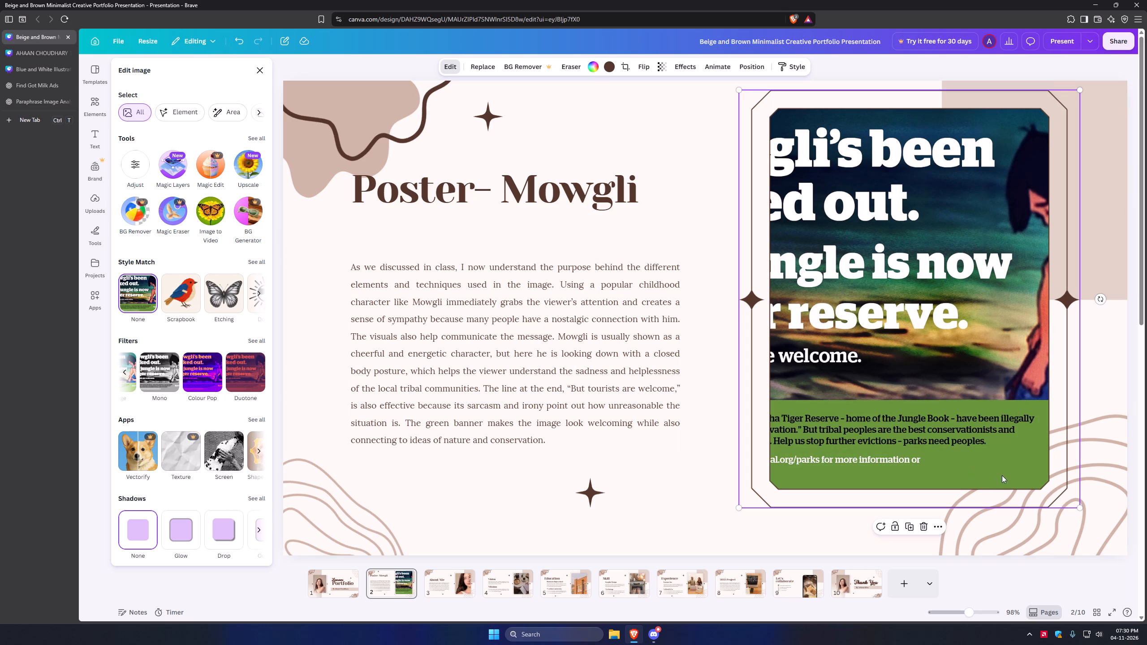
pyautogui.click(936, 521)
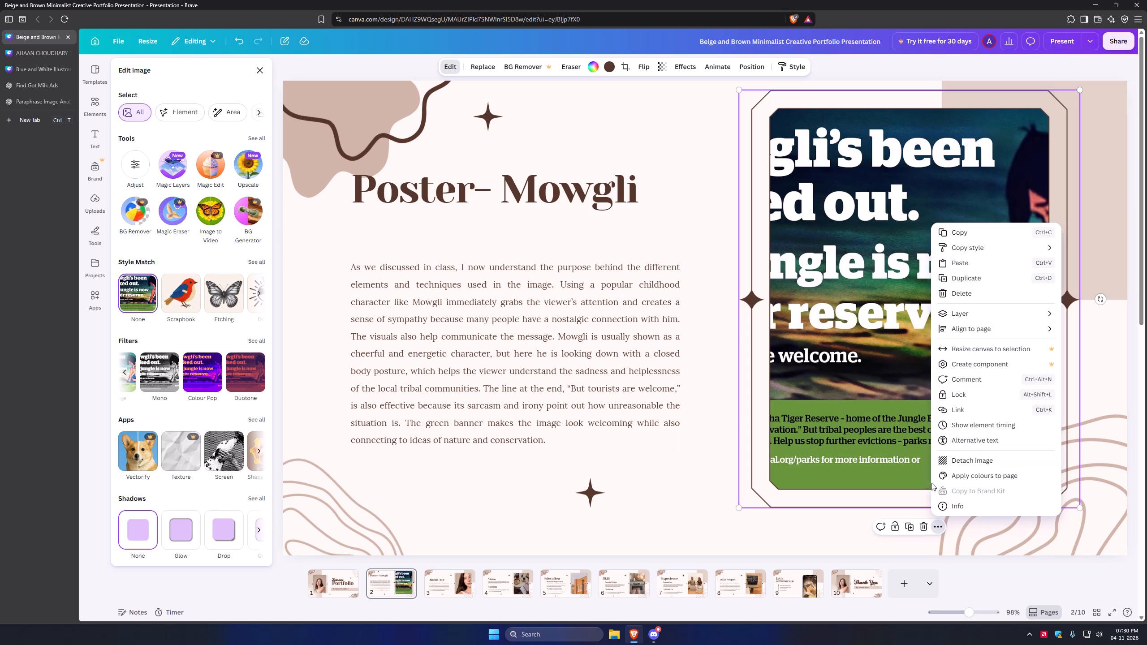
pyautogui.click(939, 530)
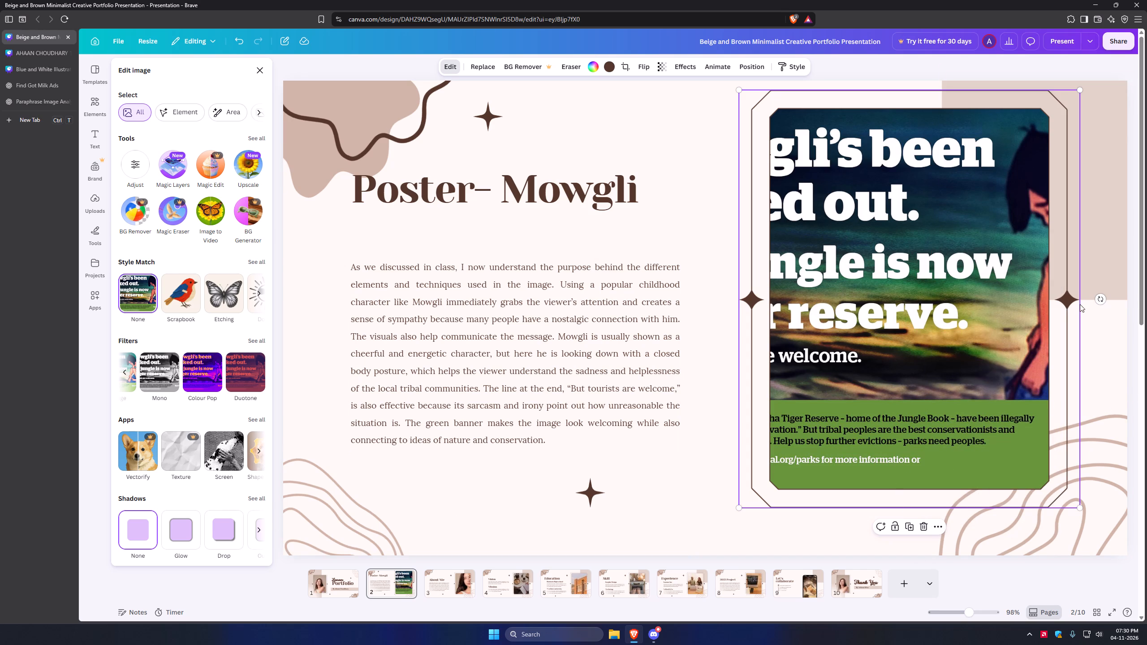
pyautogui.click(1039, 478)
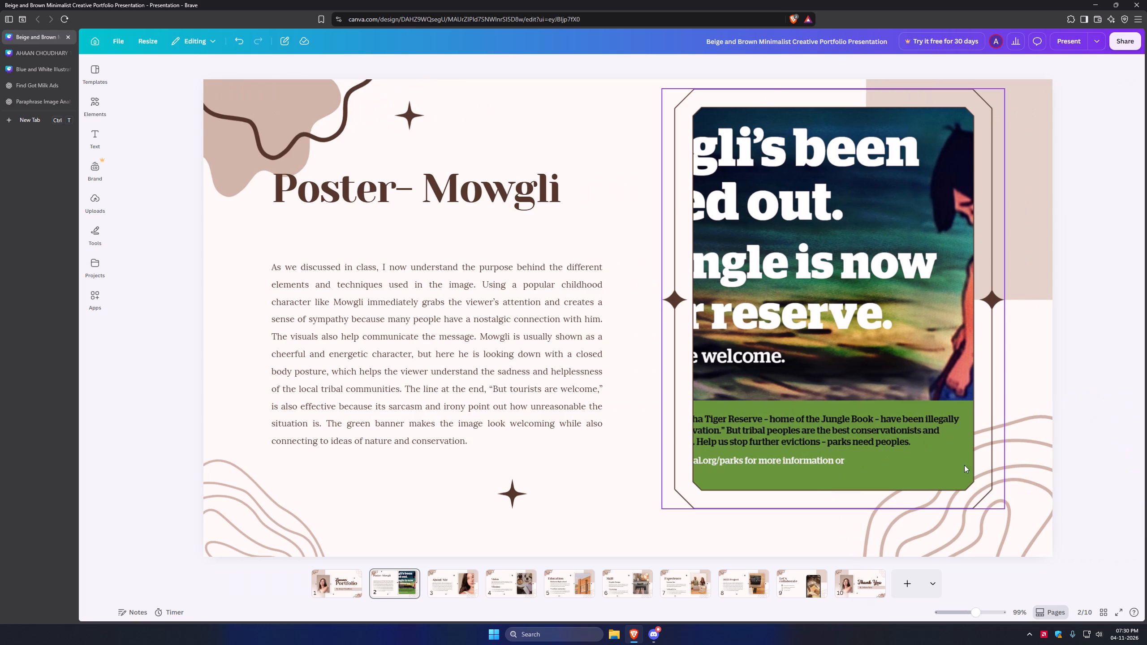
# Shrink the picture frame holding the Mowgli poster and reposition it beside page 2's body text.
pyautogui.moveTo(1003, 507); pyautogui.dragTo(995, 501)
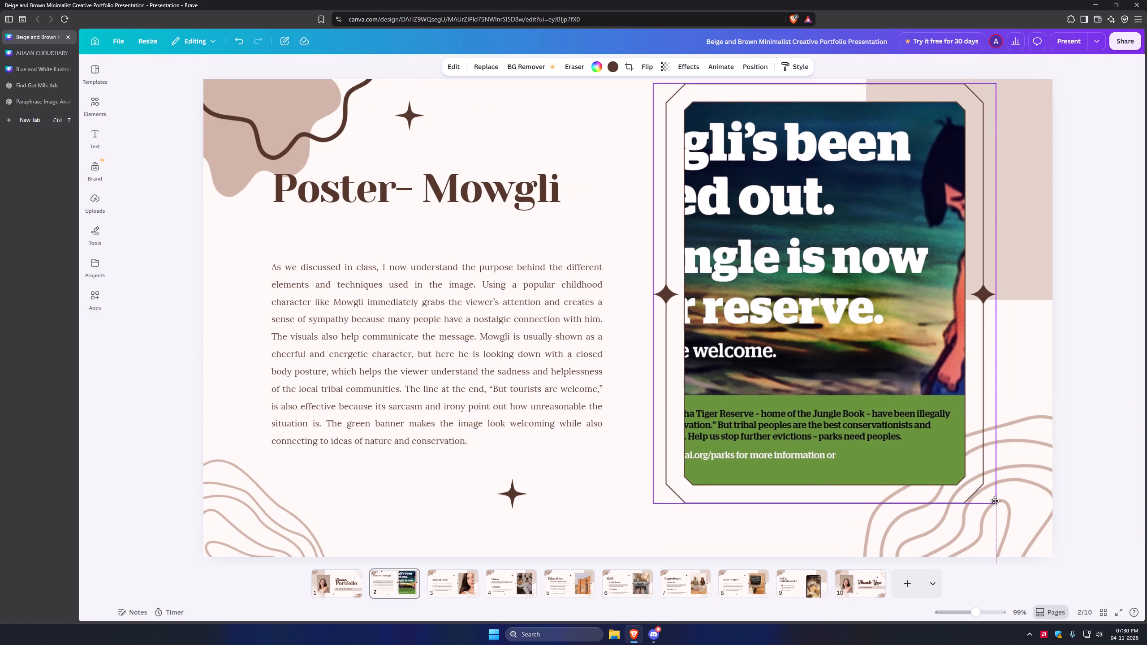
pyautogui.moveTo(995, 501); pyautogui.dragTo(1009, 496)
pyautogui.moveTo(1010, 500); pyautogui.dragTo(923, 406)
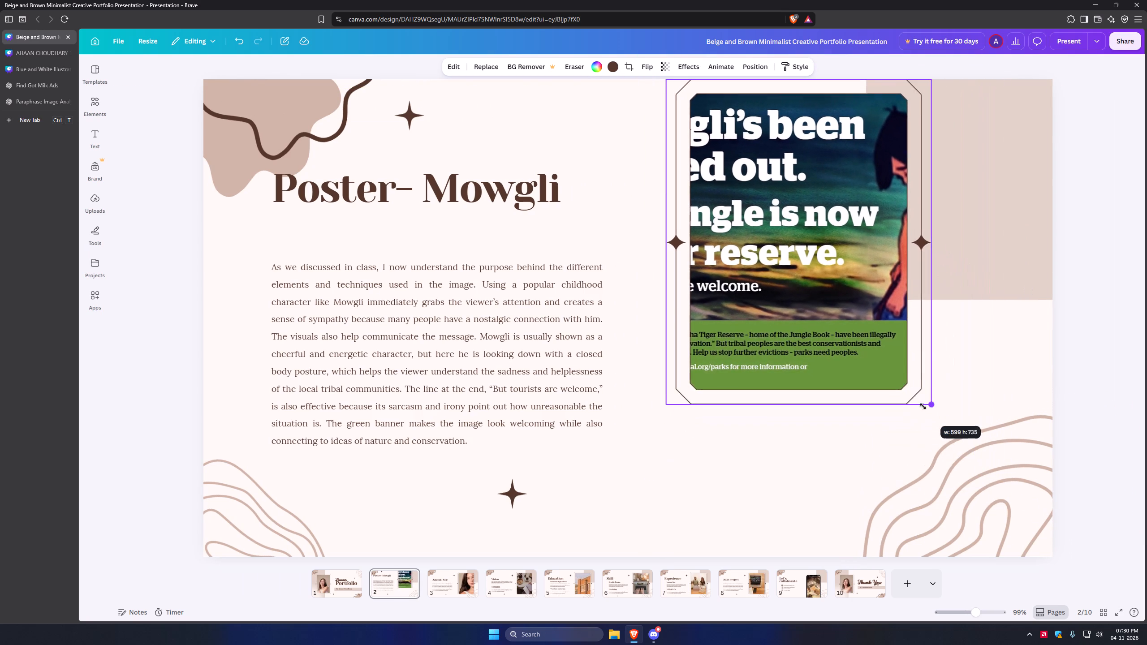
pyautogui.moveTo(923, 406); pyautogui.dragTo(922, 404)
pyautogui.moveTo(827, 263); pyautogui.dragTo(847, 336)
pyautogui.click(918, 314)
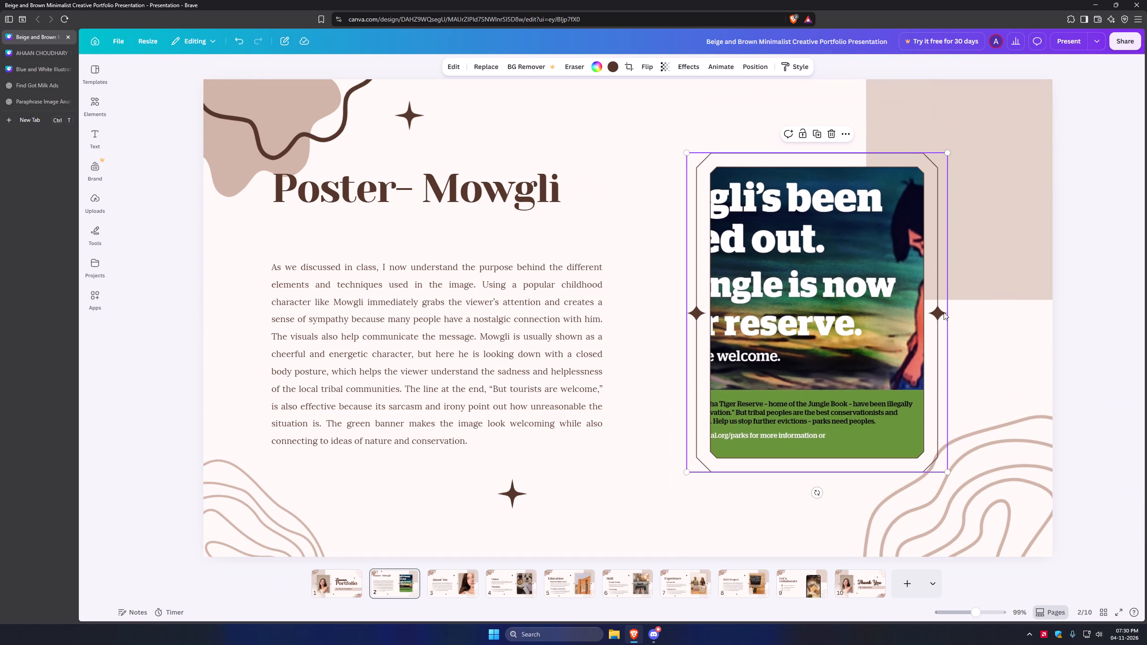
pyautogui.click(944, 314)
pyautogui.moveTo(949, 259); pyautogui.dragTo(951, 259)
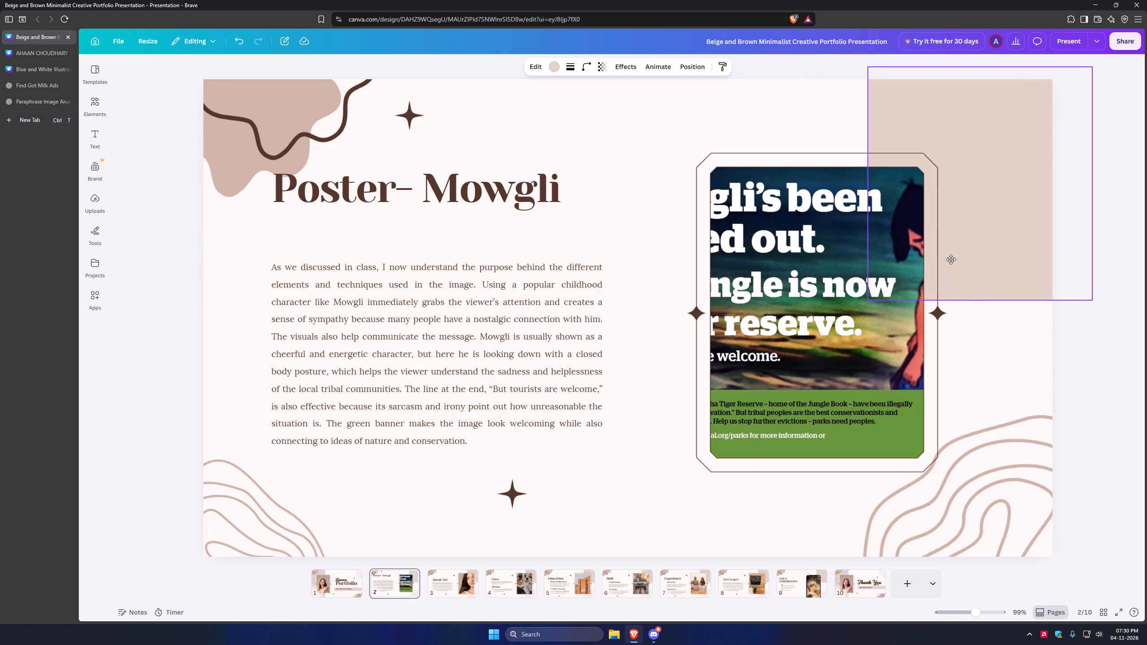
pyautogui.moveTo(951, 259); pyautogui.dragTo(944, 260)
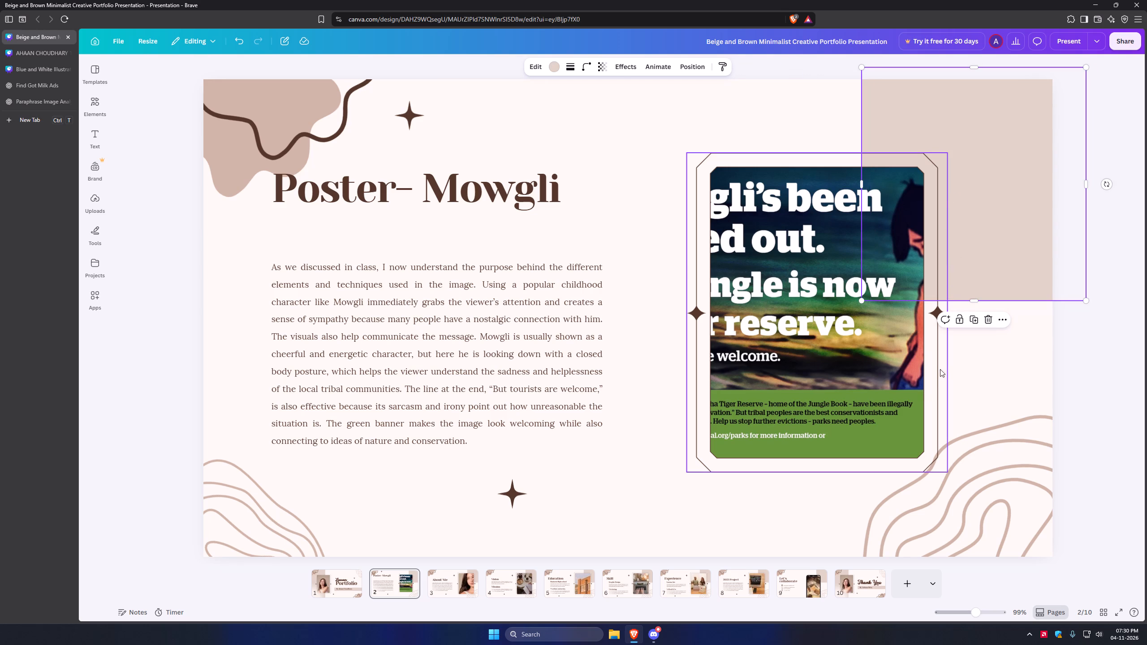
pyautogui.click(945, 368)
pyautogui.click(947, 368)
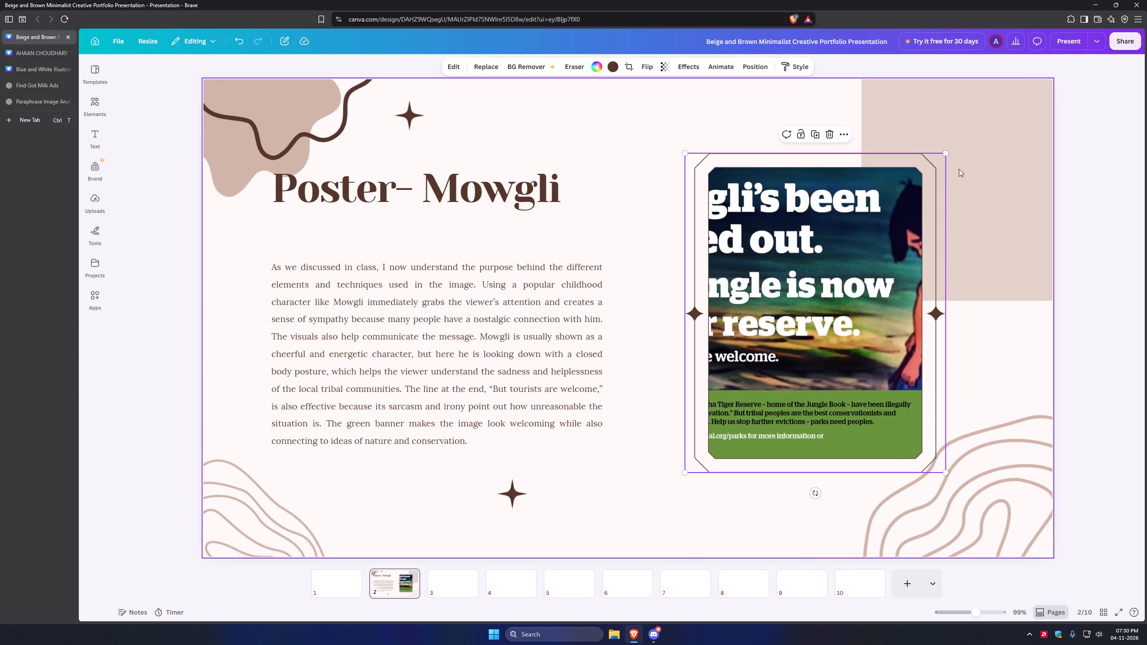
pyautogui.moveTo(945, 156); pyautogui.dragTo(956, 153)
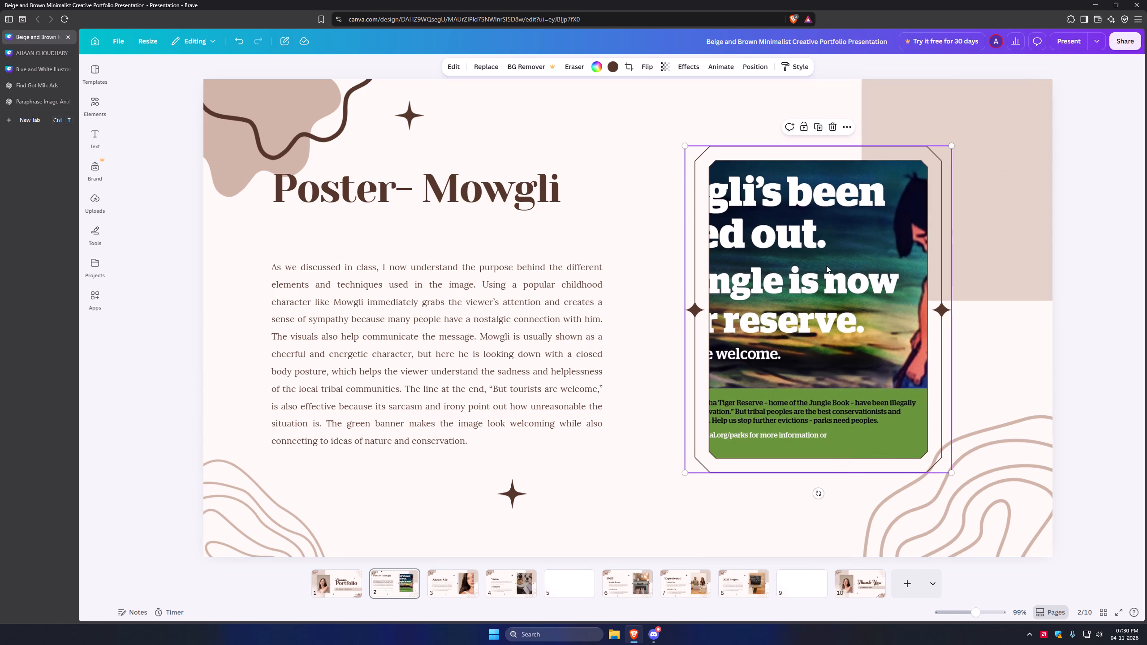
# Detach the Mowgli poster from page 2's picture frame, shrink it and move it clear of most of the frame.
pyautogui.rightClick(834, 287)
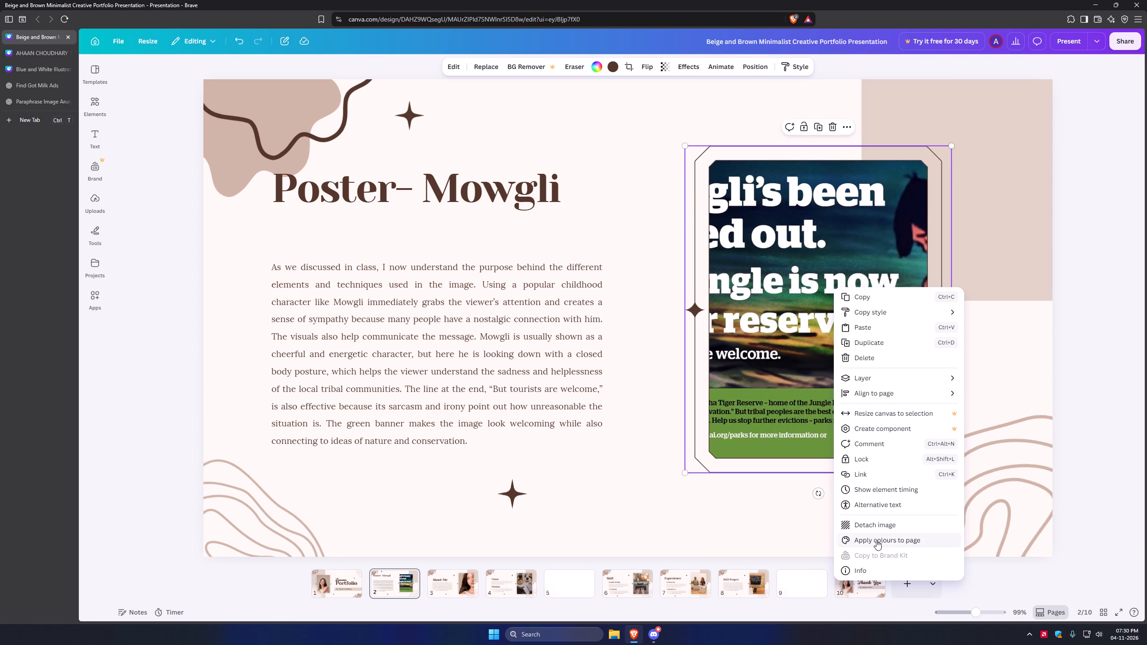
pyautogui.click(882, 528)
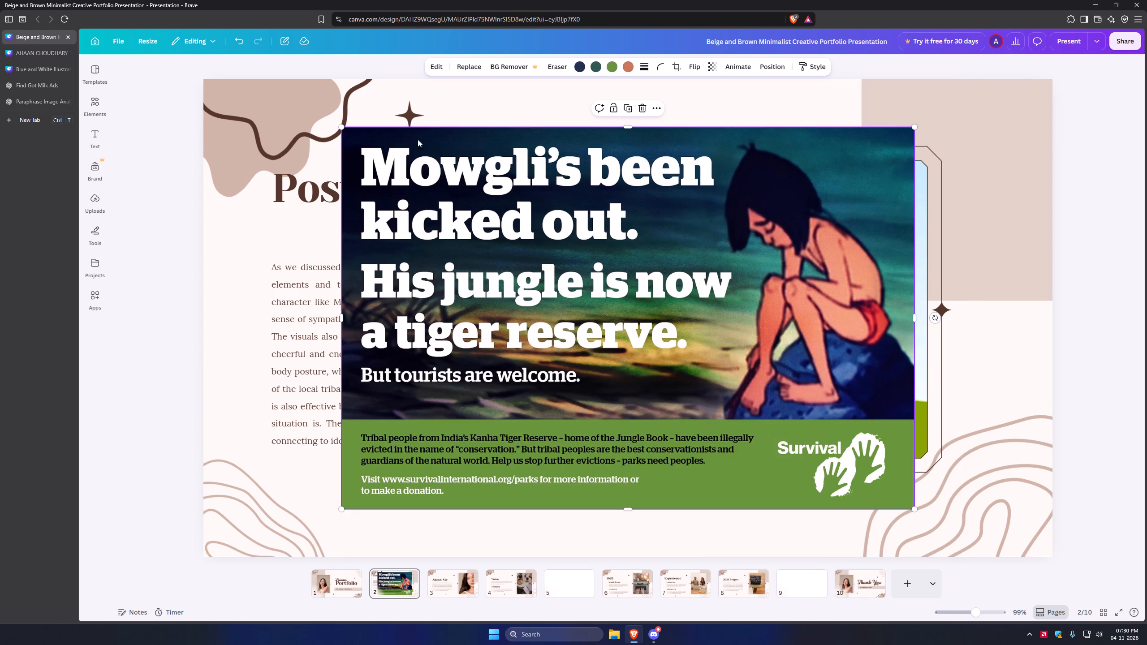
pyautogui.moveTo(338, 128); pyautogui.dragTo(649, 287)
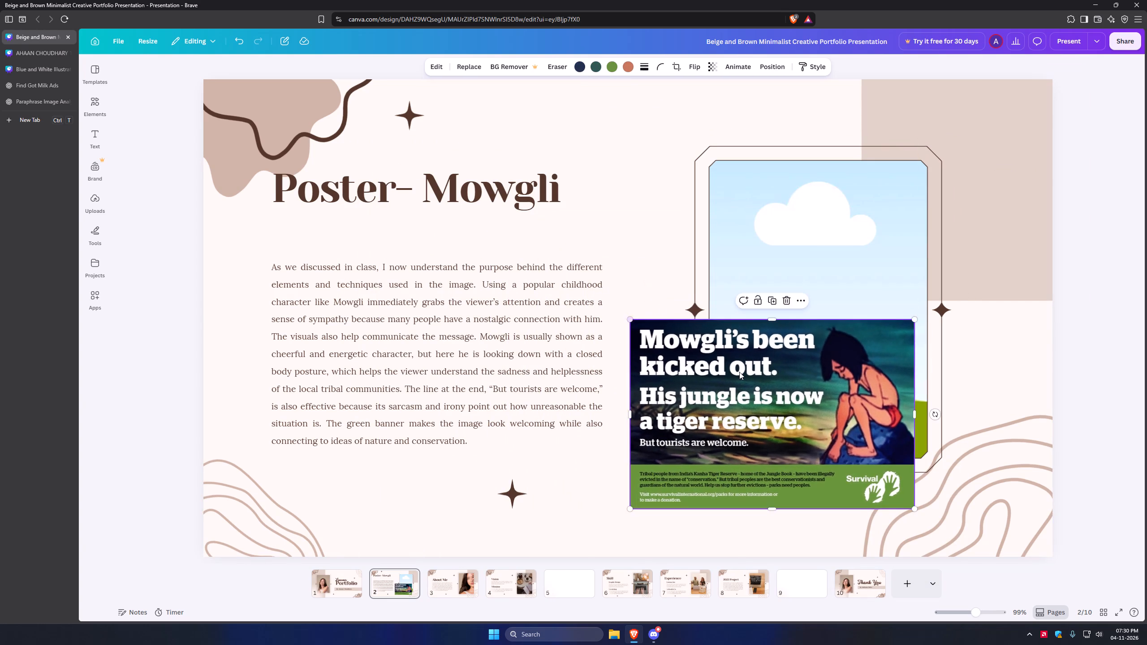
pyautogui.moveTo(802, 427); pyautogui.dragTo(646, 327)
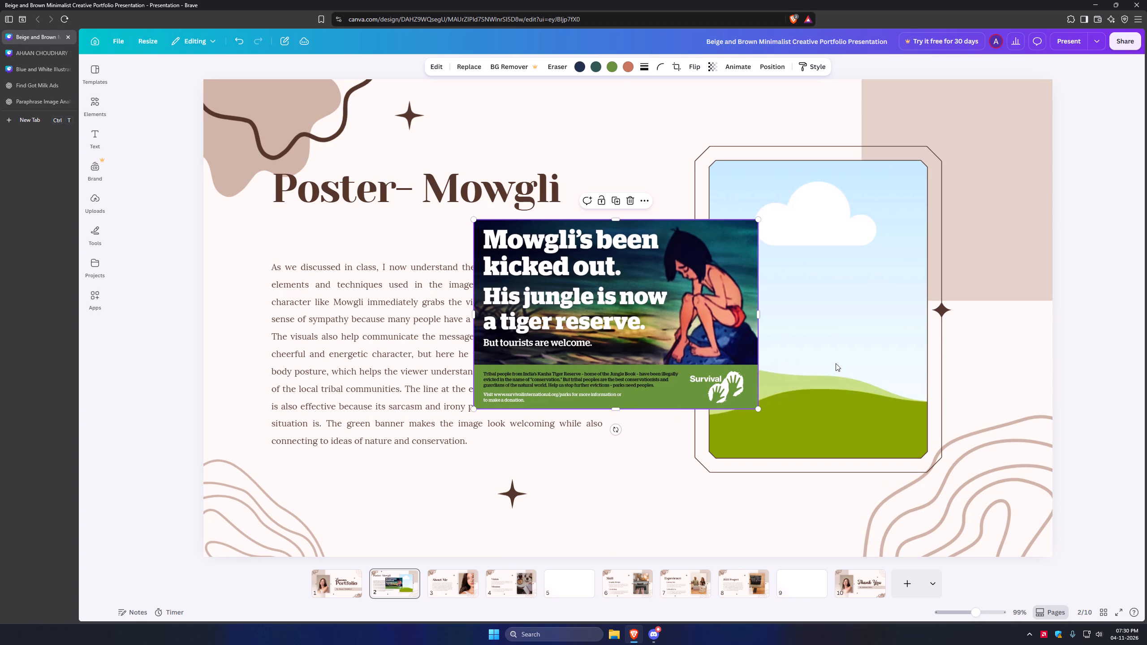
pyautogui.moveTo(756, 409); pyautogui.dragTo(743, 403)
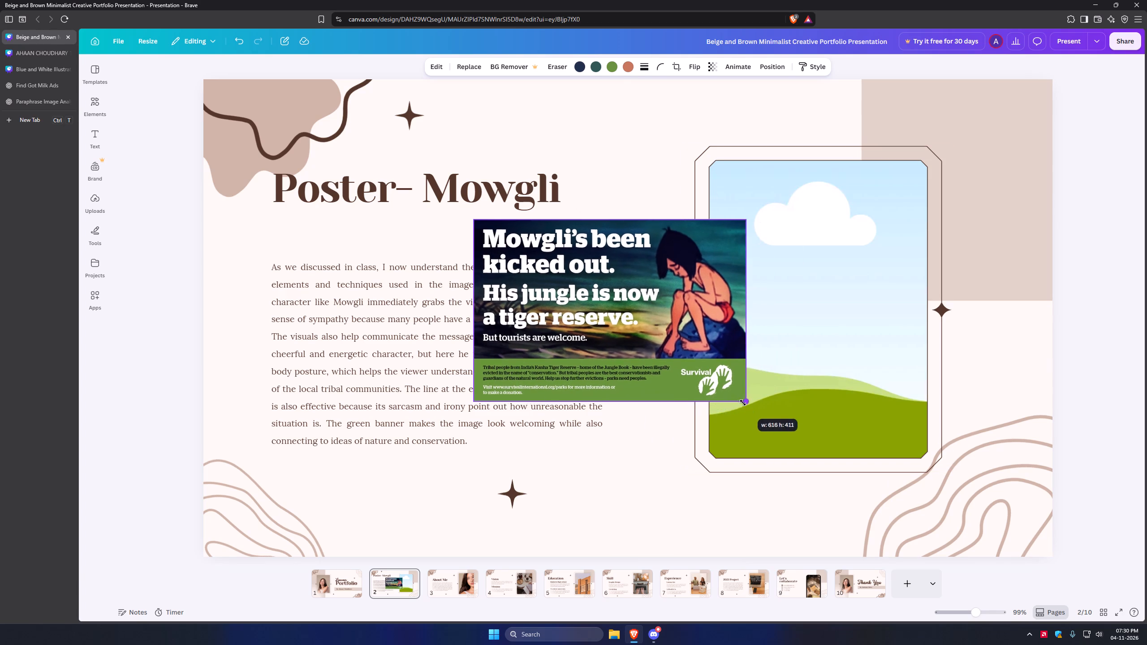
pyautogui.moveTo(743, 403); pyautogui.dragTo(697, 385)
# Delete the empty decorative picture frame from page 2.
pyautogui.click(847, 328)
pyautogui.rightClick(847, 328)
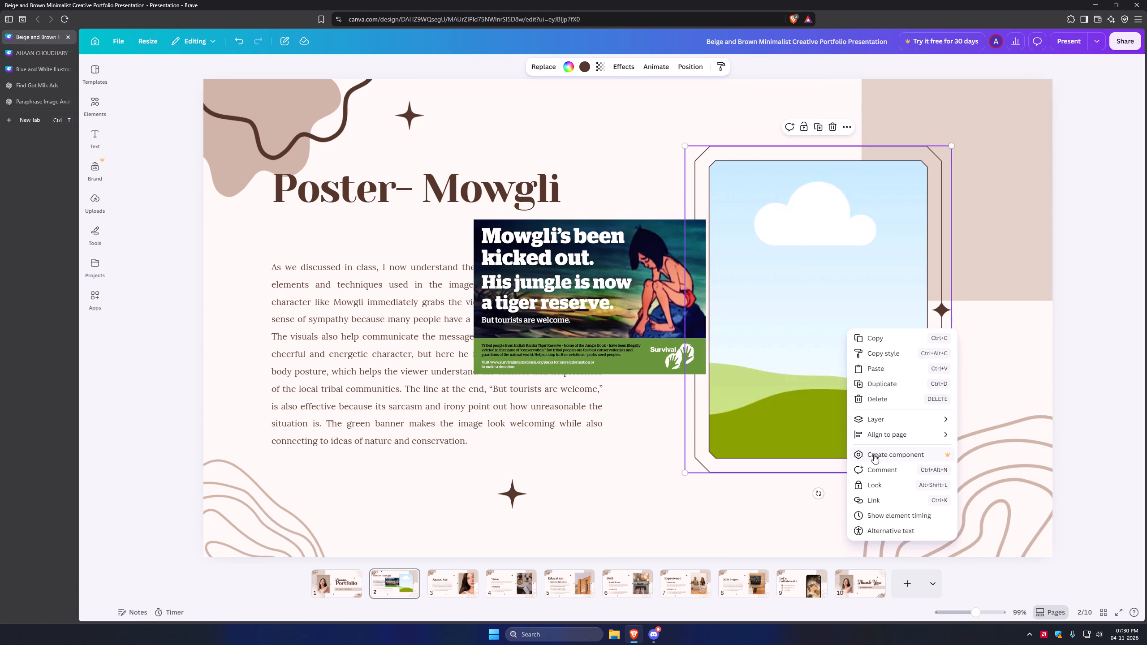
pyautogui.click(835, 288)
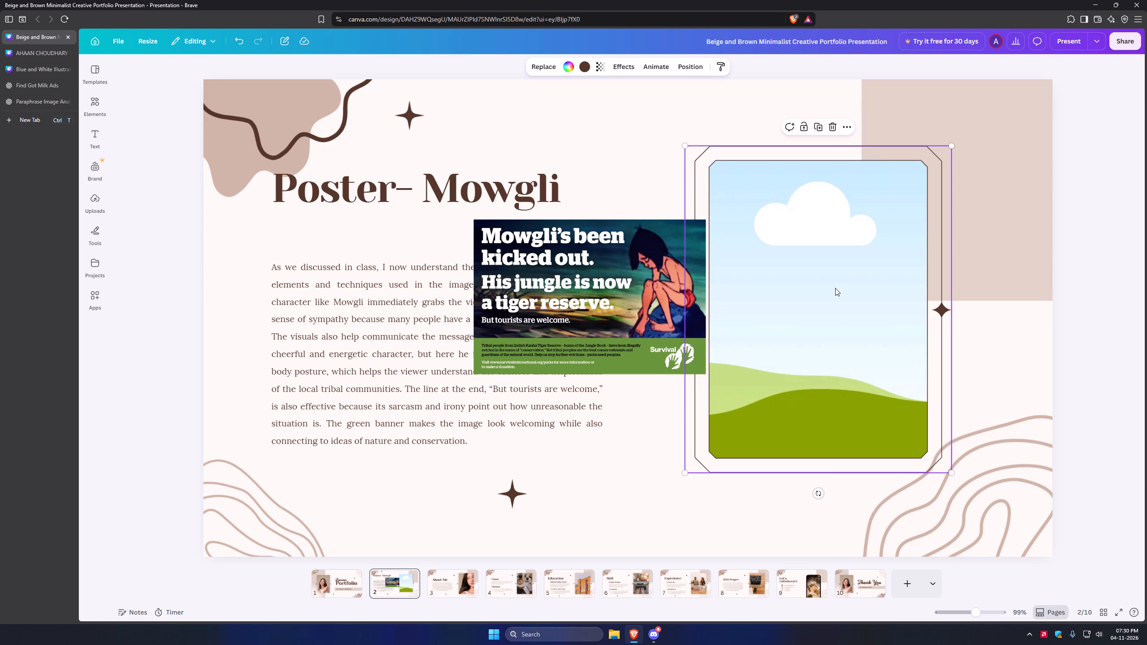
pyautogui.press('Home')
pyautogui.click(813, 289)
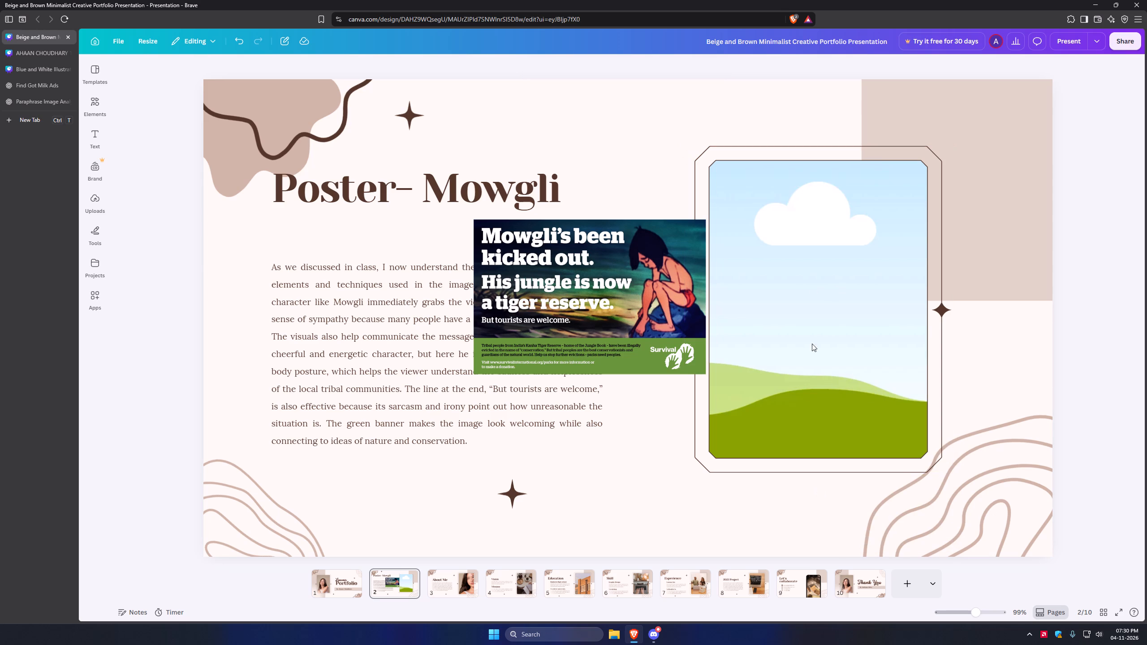
pyautogui.click(821, 331)
pyautogui.press('Home')
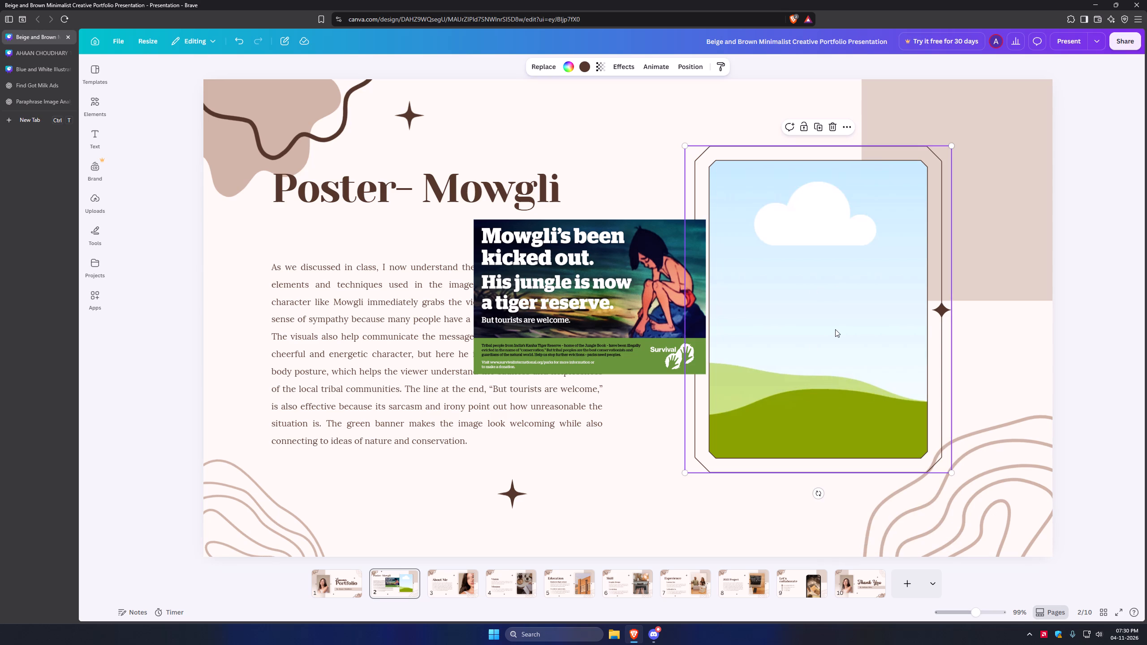
pyautogui.press('Delete')
pyautogui.press('Home')
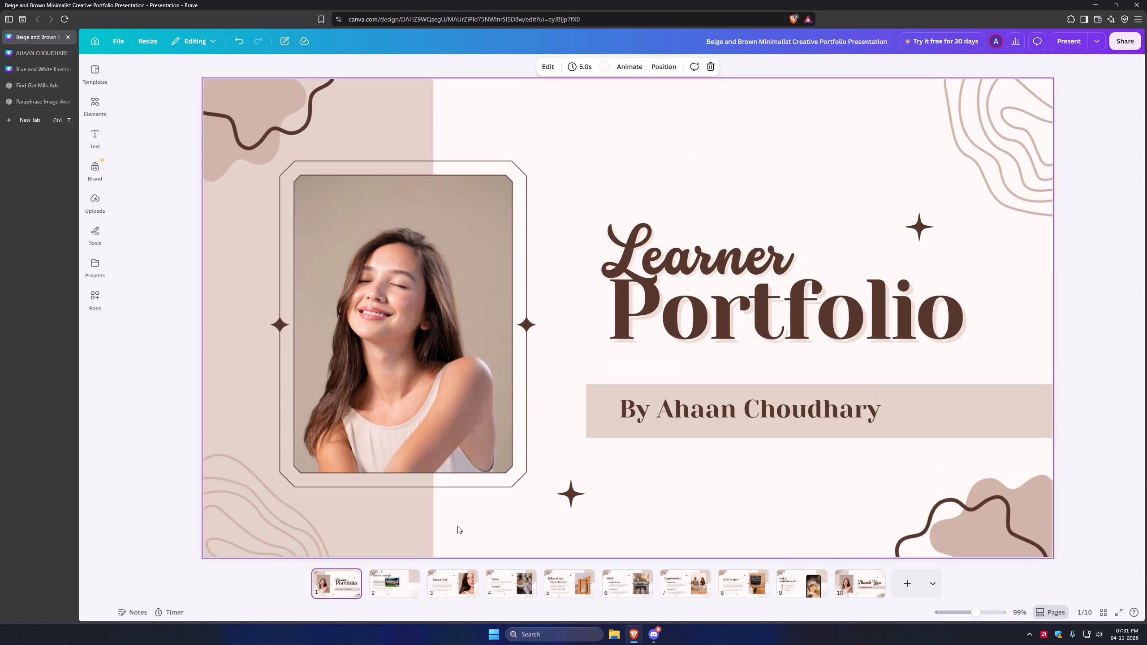
# Place the Mowgli poster to the right of page 2's body text and enlarge it to fill the space the frame occupied.
pyautogui.click(392, 582)
pyautogui.moveTo(618, 286); pyautogui.dragTo(858, 289)
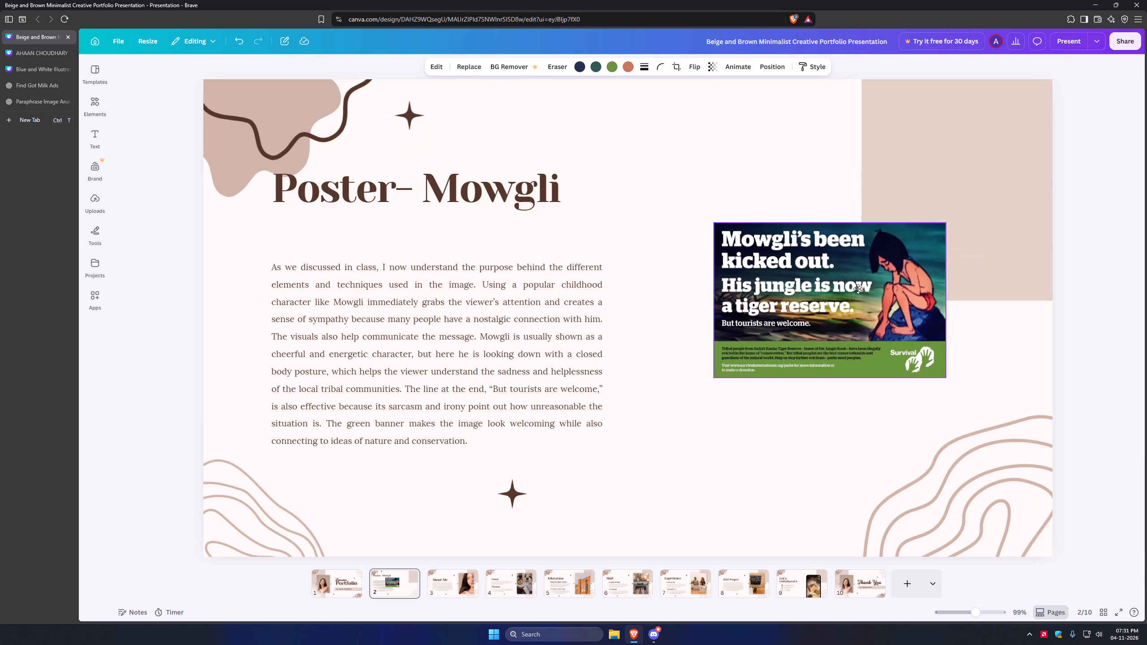
pyautogui.moveTo(858, 289); pyautogui.dragTo(822, 269)
pyautogui.moveTo(910, 202); pyautogui.dragTo(965, 170)
pyautogui.moveTo(850, 246); pyautogui.dragTo(859, 294)
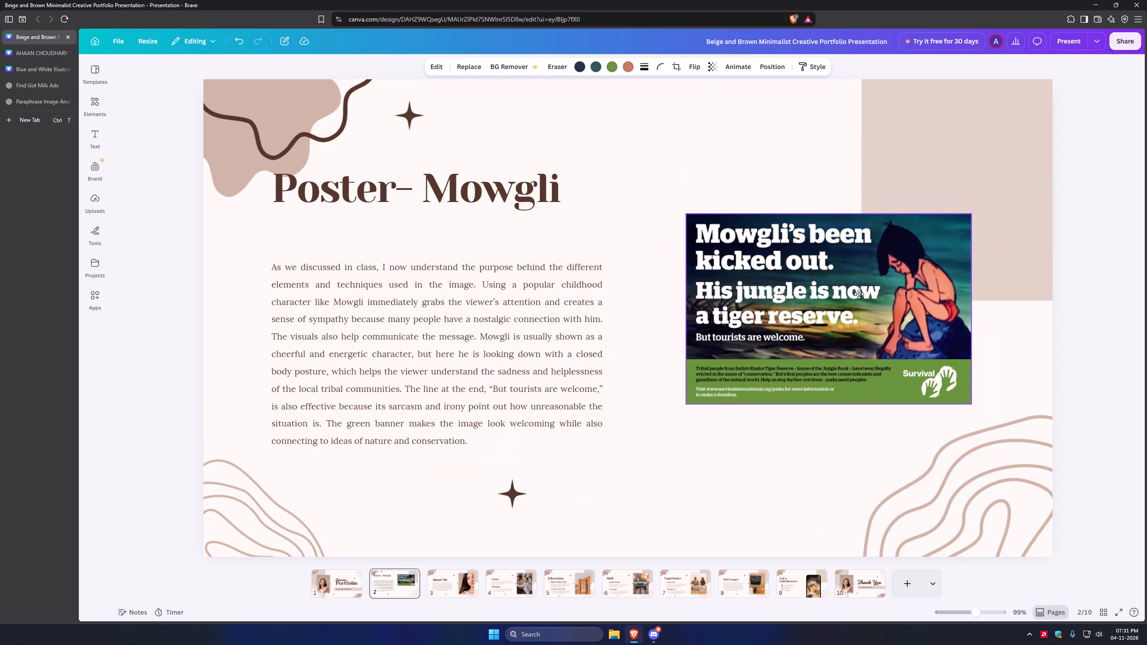
pyautogui.moveTo(859, 294); pyautogui.dragTo(869, 315)
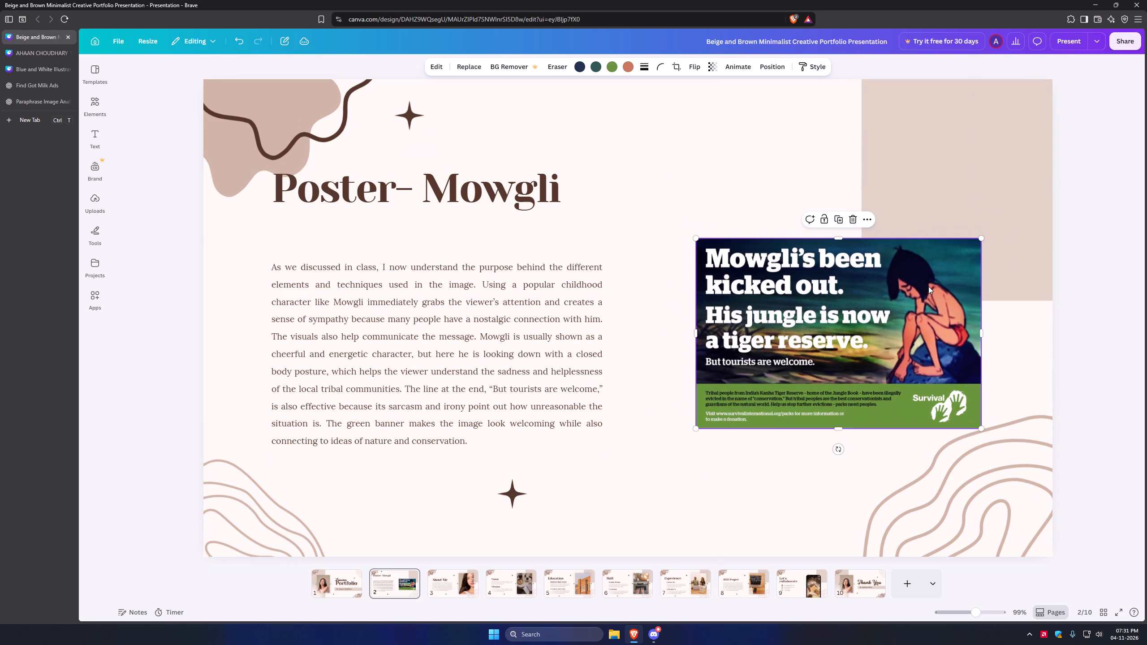
pyautogui.moveTo(984, 240); pyautogui.dragTo(1020, 181)
pyautogui.moveTo(916, 253); pyautogui.dragTo(896, 257)
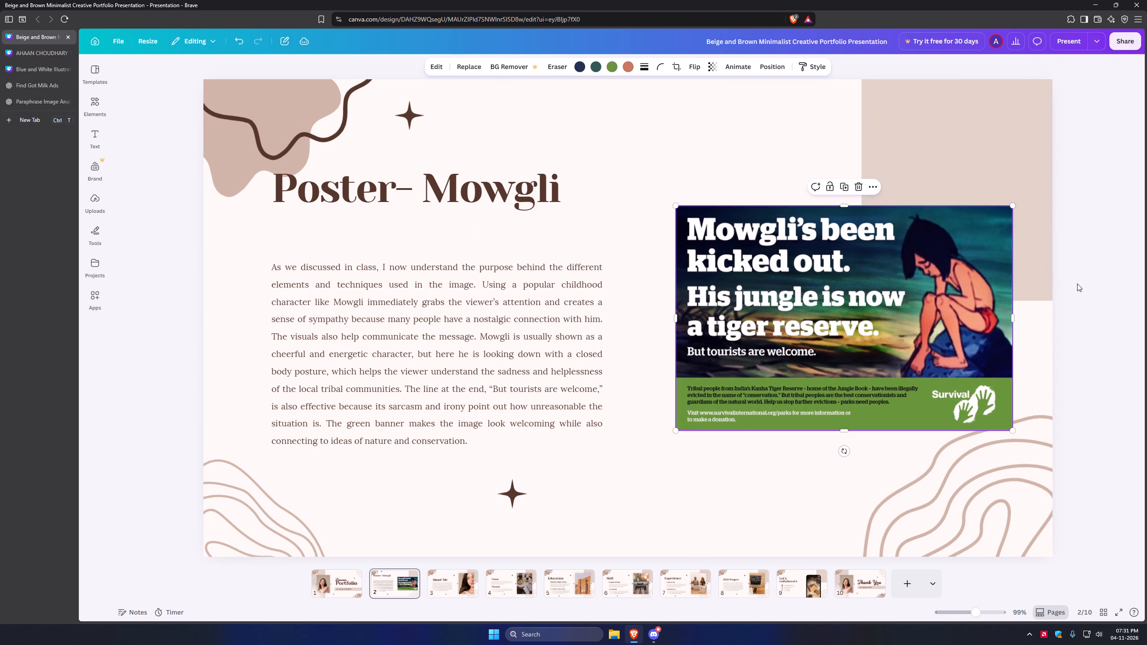
pyautogui.click(1117, 280)
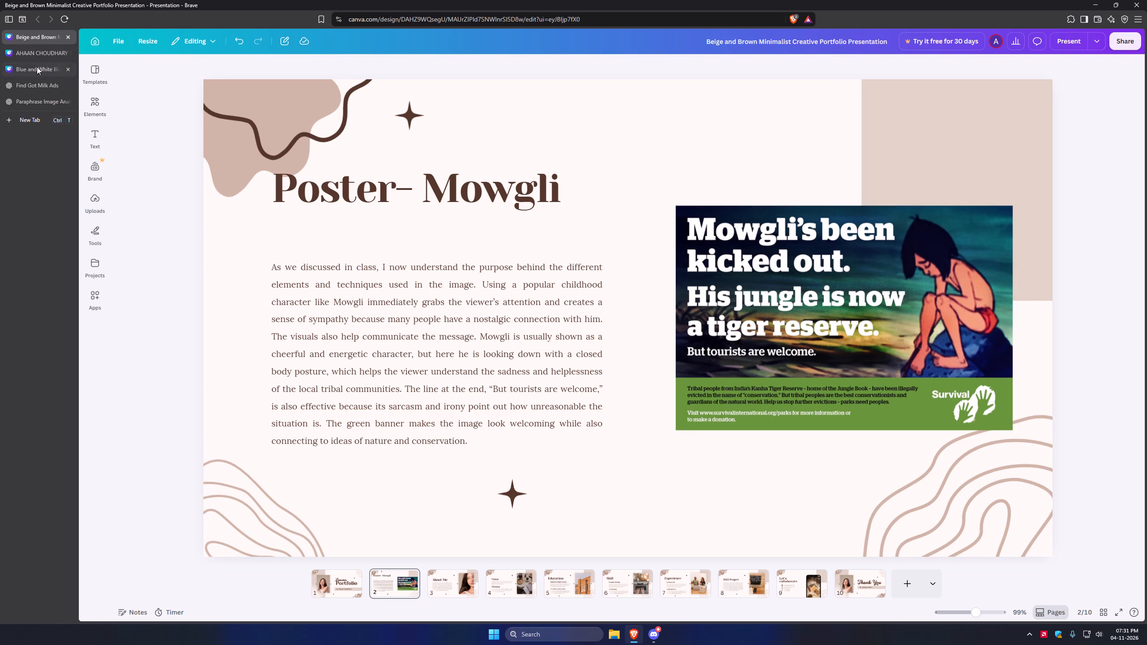
# Copy the heading "Body of Work-Posters" from the sample portfolio's page 3 and replace the new portfolio's "About Me" heading with it.
pyautogui.click(39, 45)
pyautogui.click(39, 49)
pyautogui.click(39, 65)
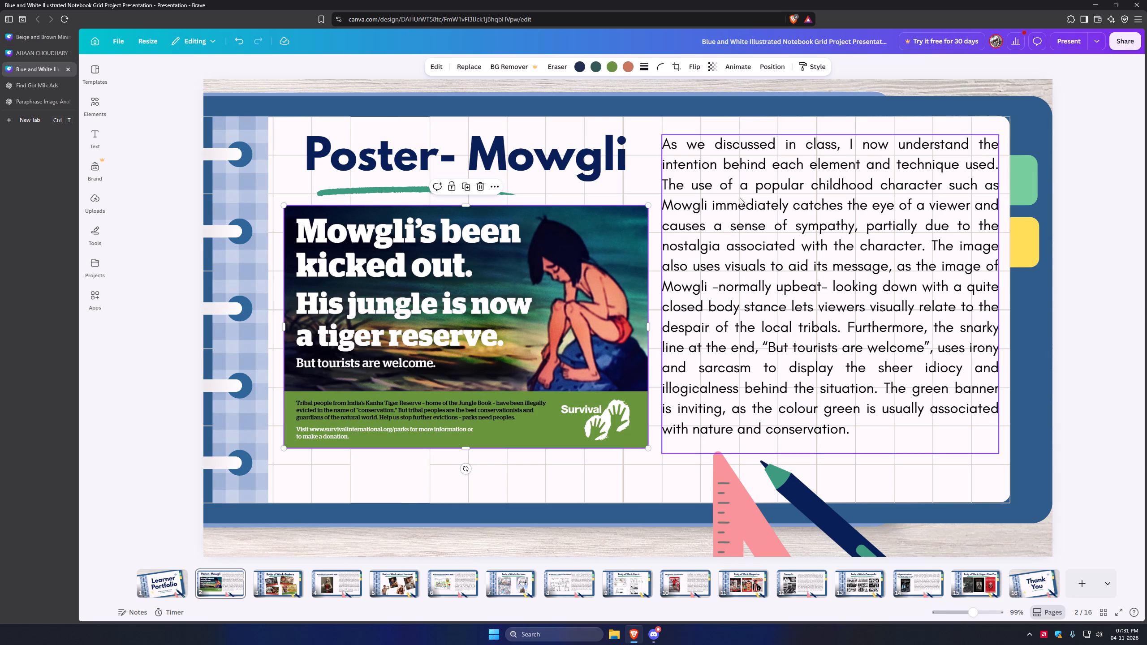
pyautogui.click(48, 33)
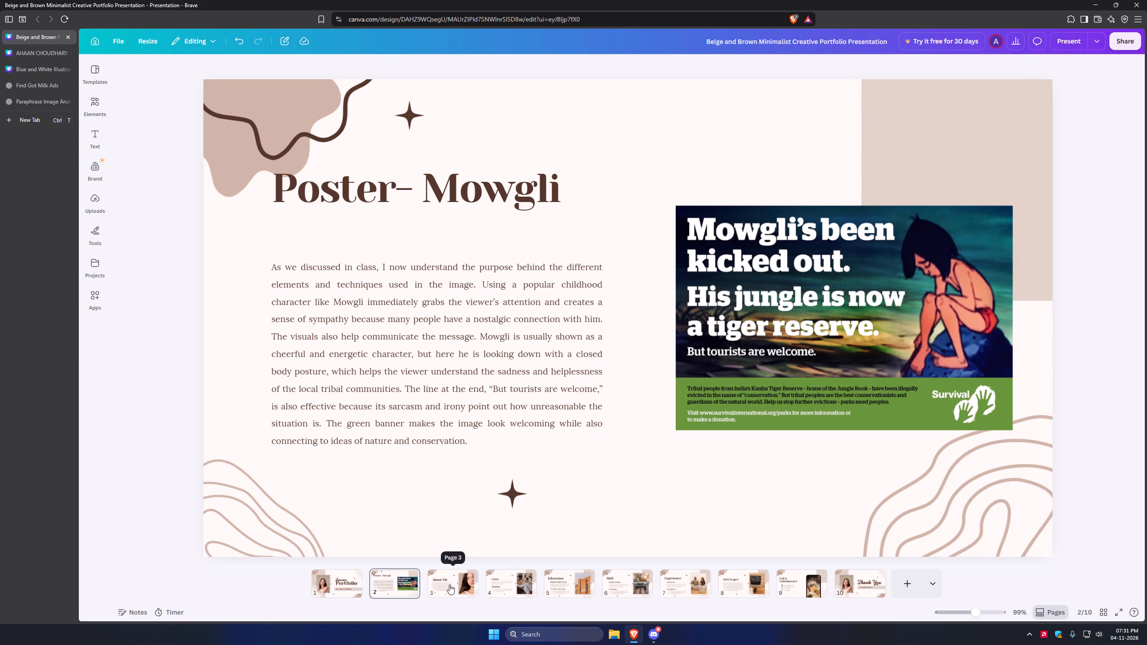
pyautogui.click(449, 585)
pyautogui.click(502, 254)
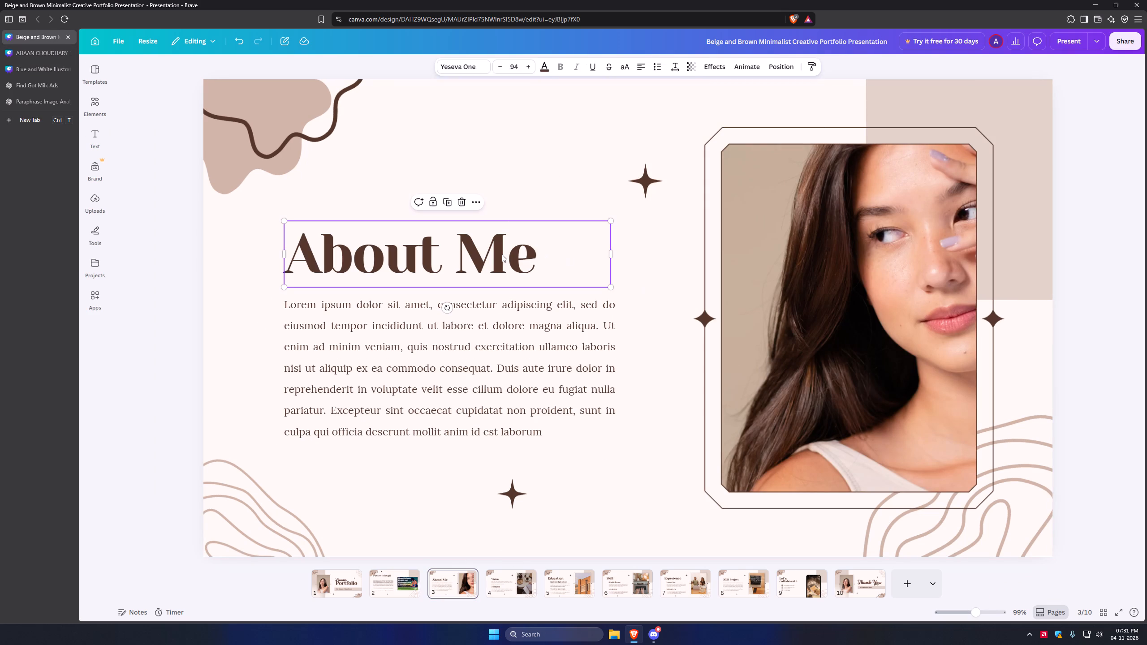
pyautogui.click(49, 75)
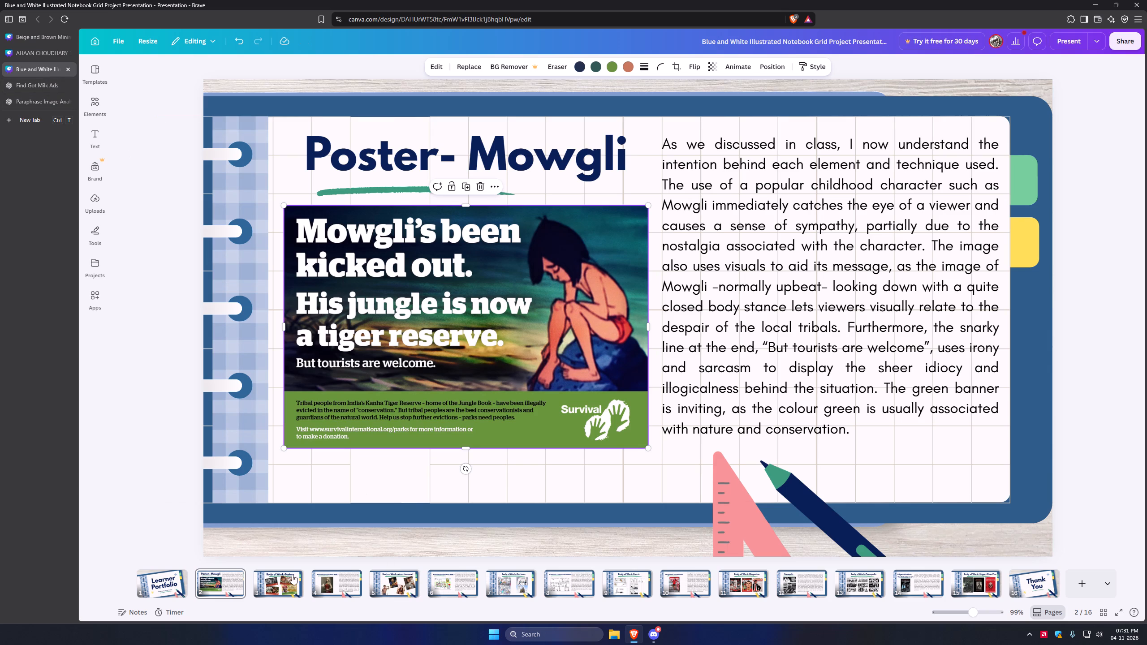
pyautogui.click(272, 576)
pyautogui.tripleClick(667, 169)
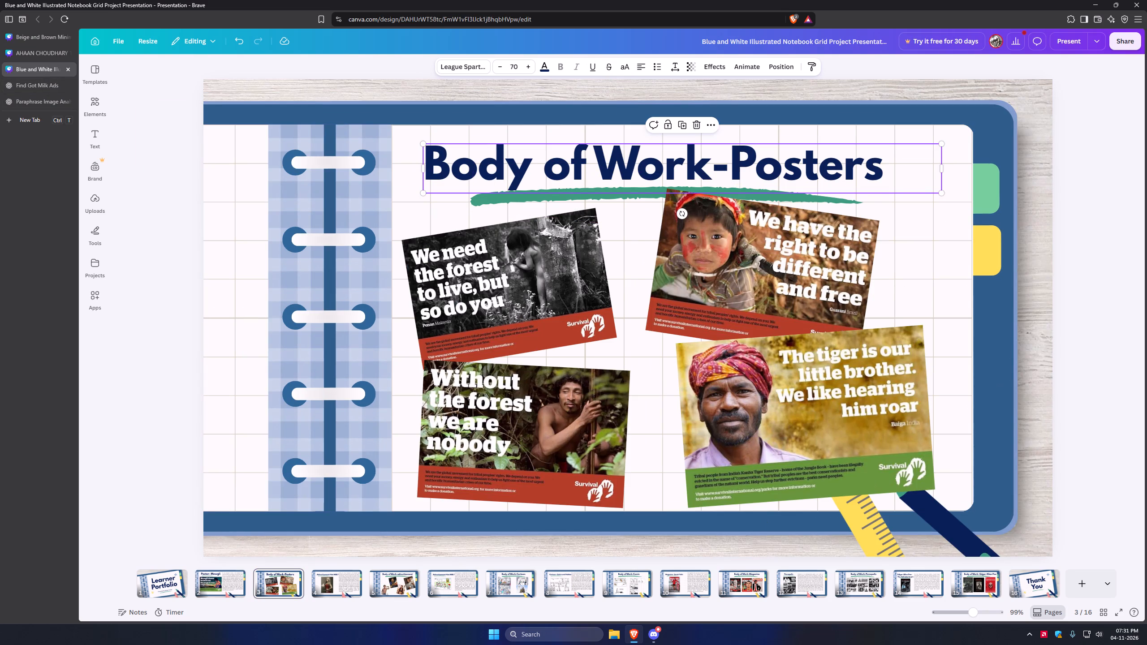
pyautogui.hotkey('ctrl', 'c')
pyautogui.click(45, 33)
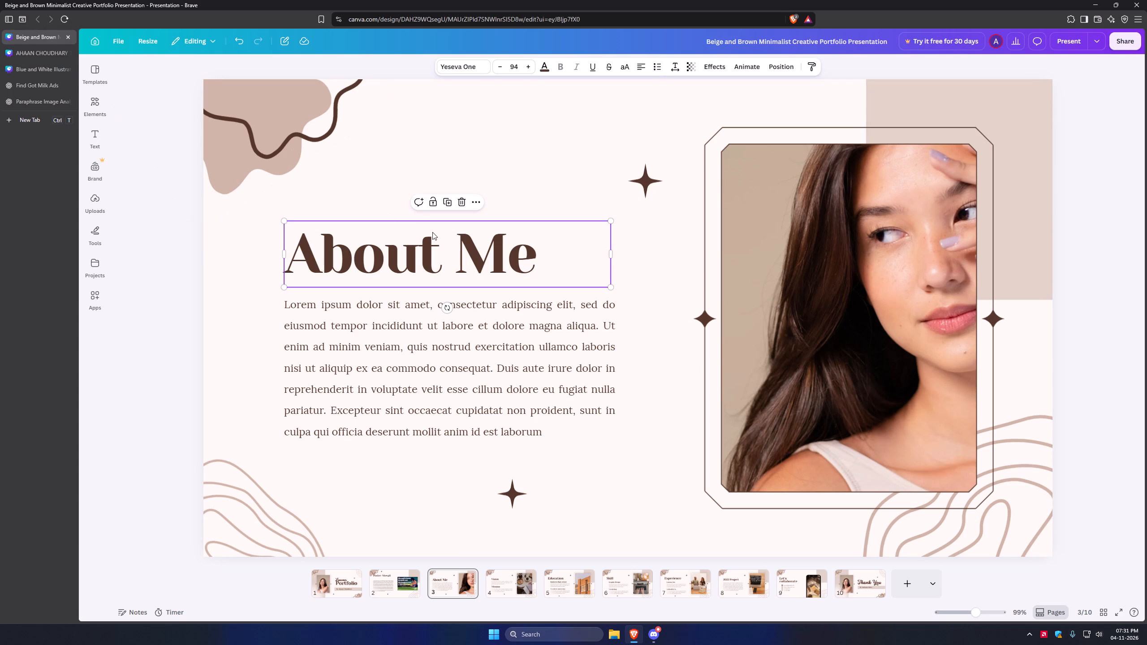
pyautogui.doubleClick(432, 232)
pyautogui.hotkey('ctrl', 'v')
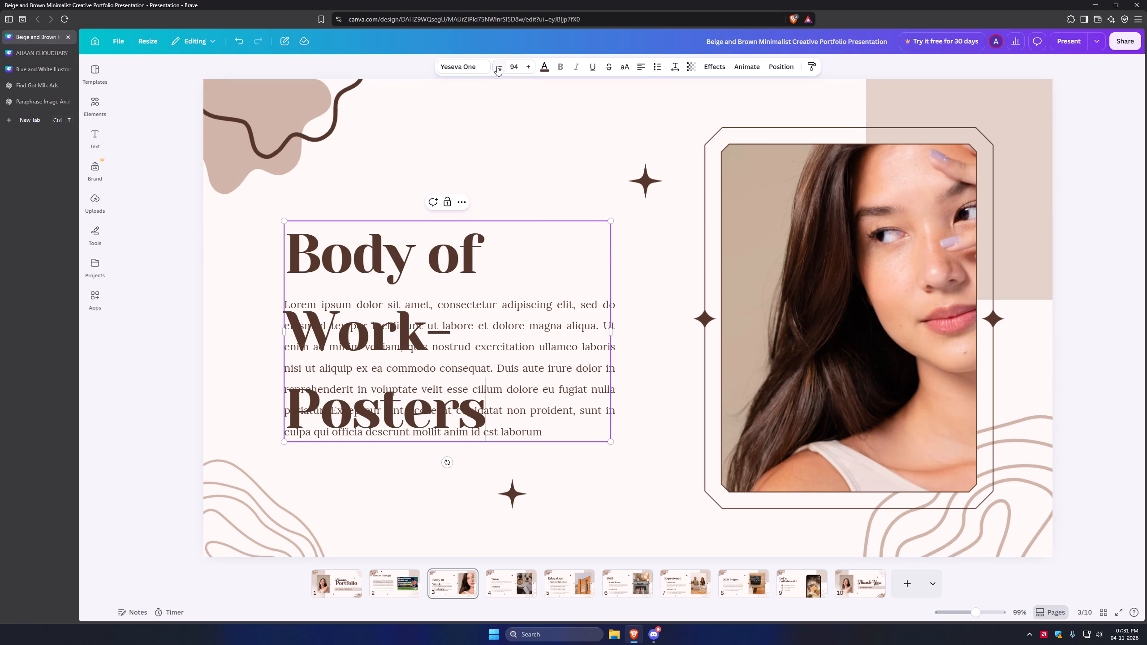
# Reduce the font size of page 3's "Body of Work-Posters" heading to 51.
pyautogui.tripleClick(498, 65)
pyautogui.tripleClick(498, 65)
pyautogui.doubleClick(498, 65)
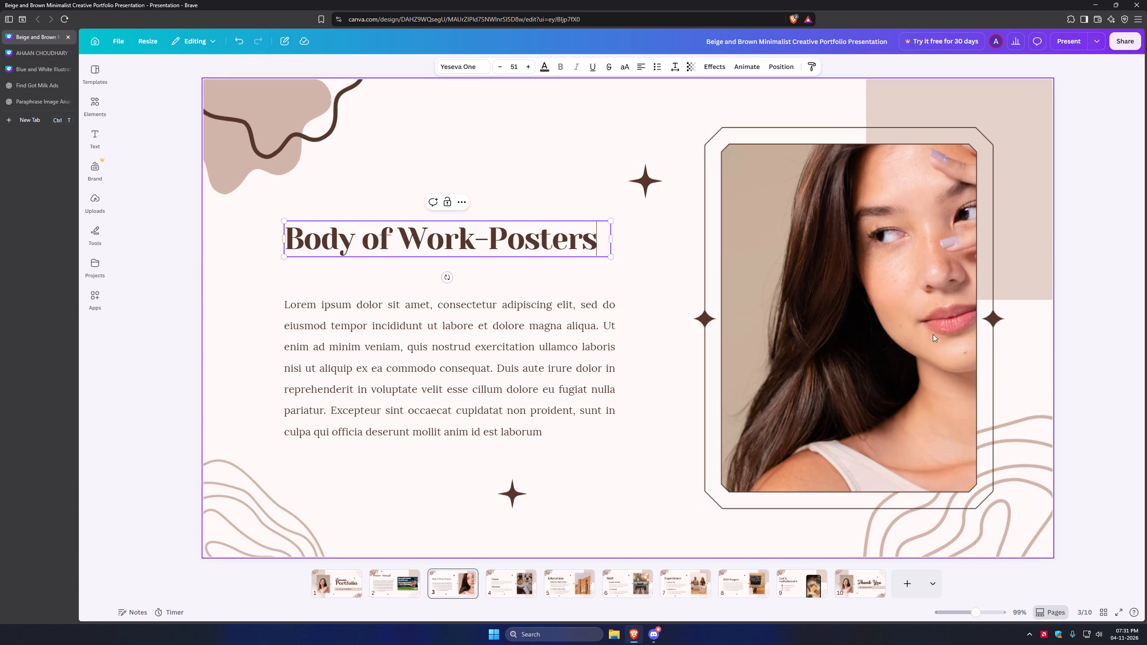
# Delete the woman's photo and its decorative picture frame from page 3 of the new portfolio.
pyautogui.click(866, 325)
pyautogui.press('Delete')
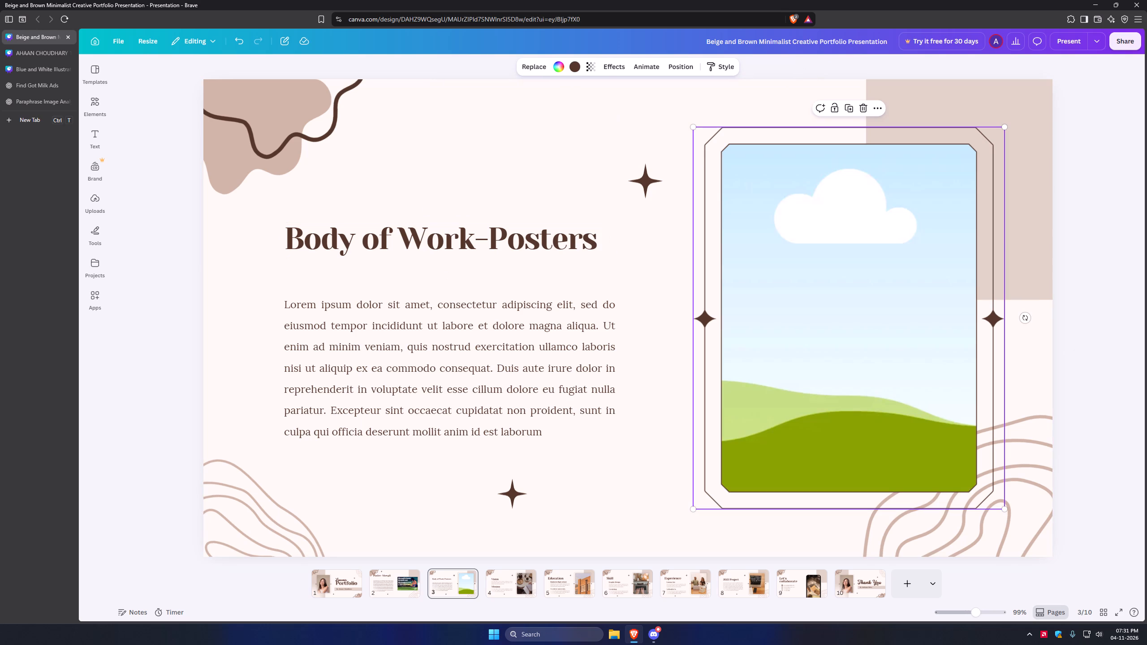
pyautogui.click(47, 66)
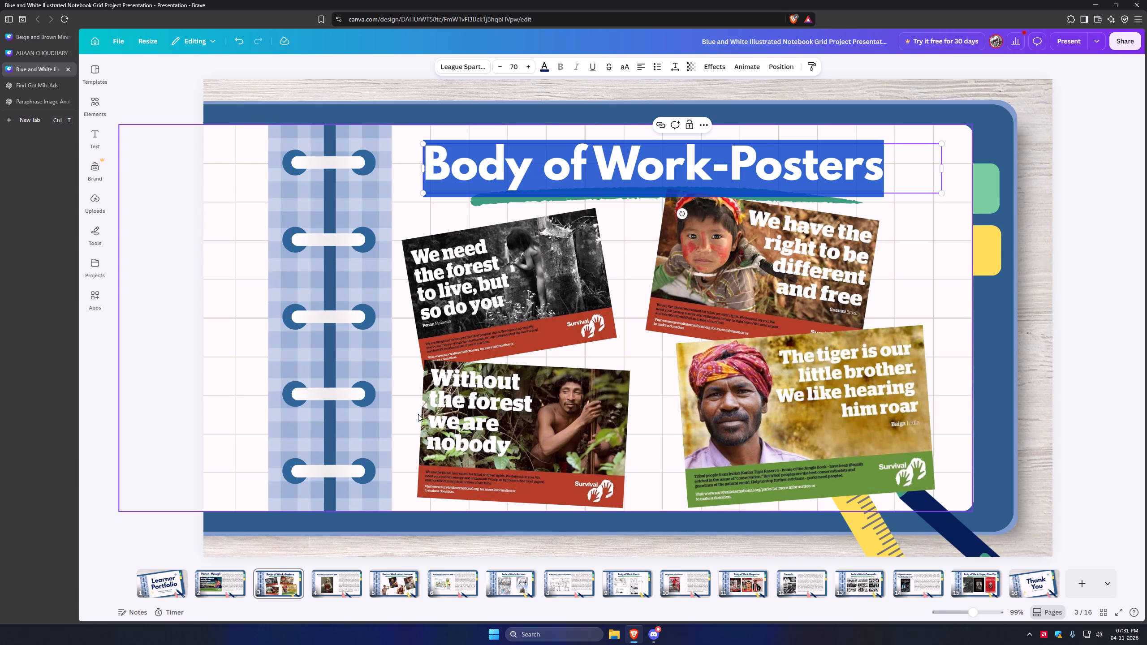
pyautogui.click(39, 42)
pyautogui.click(779, 287)
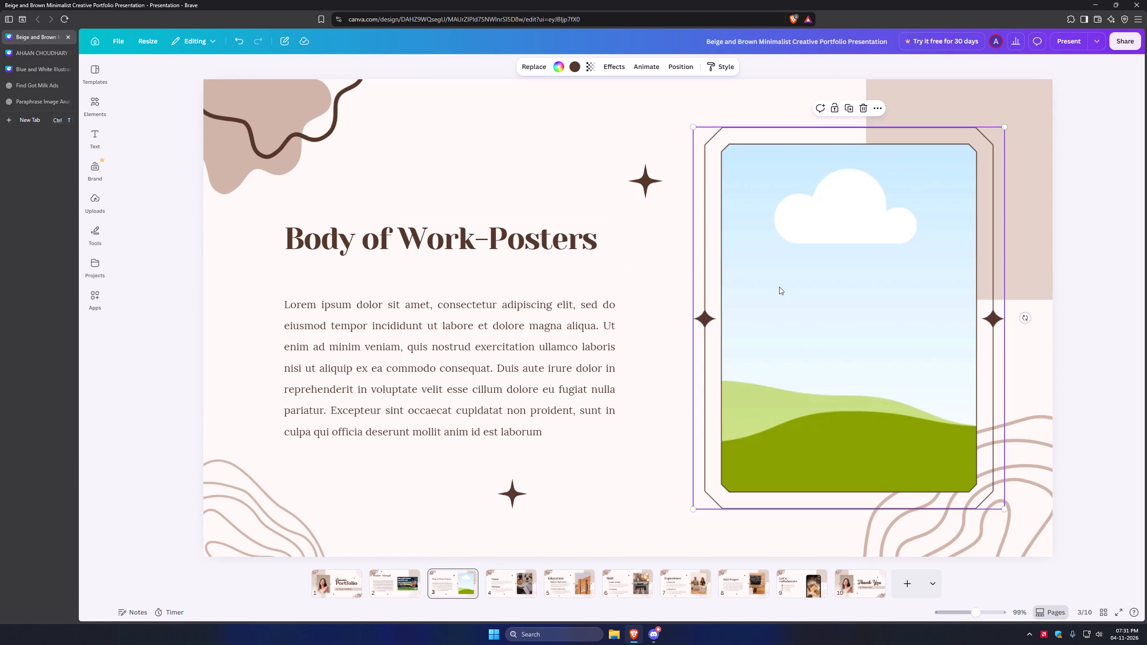
pyautogui.press('Delete')
pyautogui.click(777, 287)
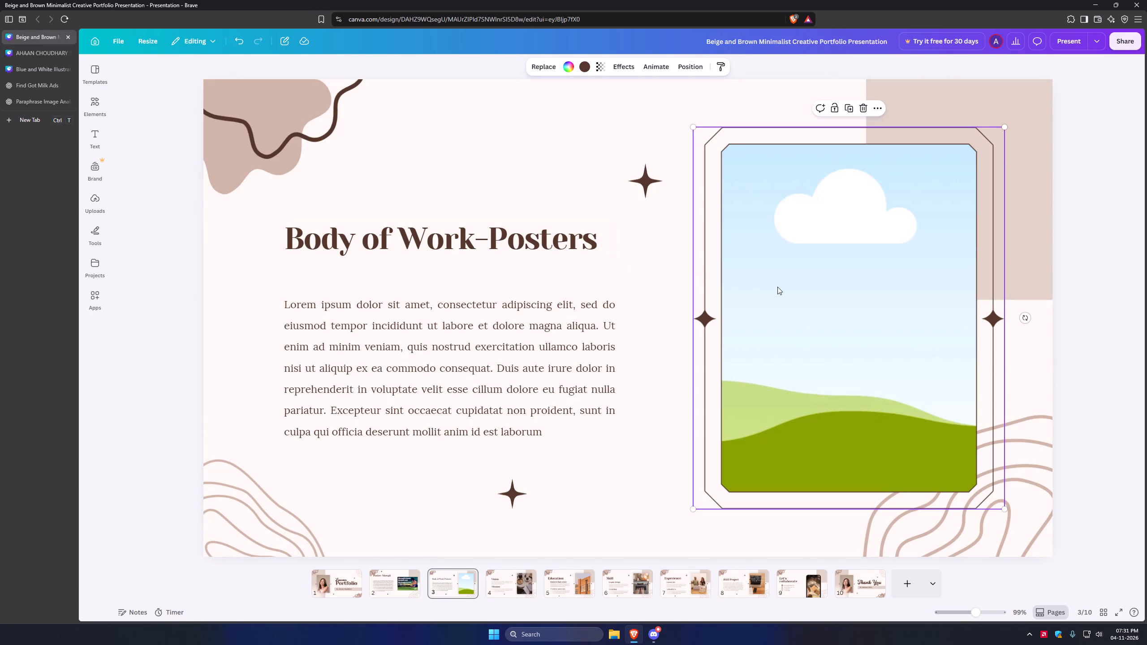
pyautogui.press('Delete')
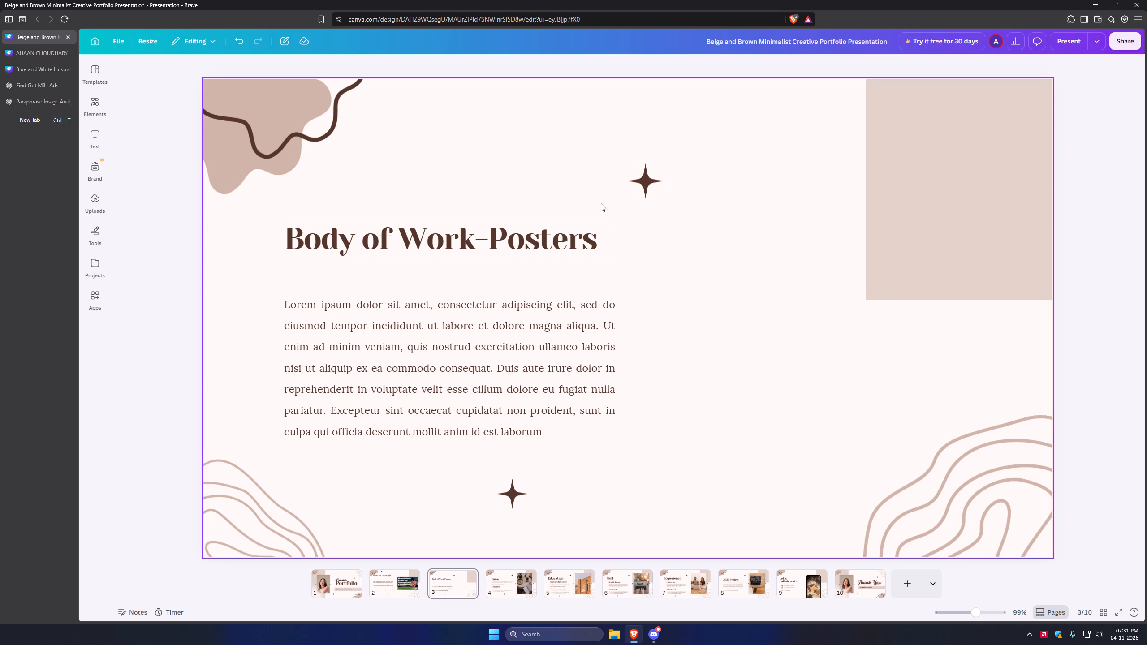
# Delete the Lorem ipsum body paragraph from page 3 of the new portfolio.
pyautogui.click(43, 68)
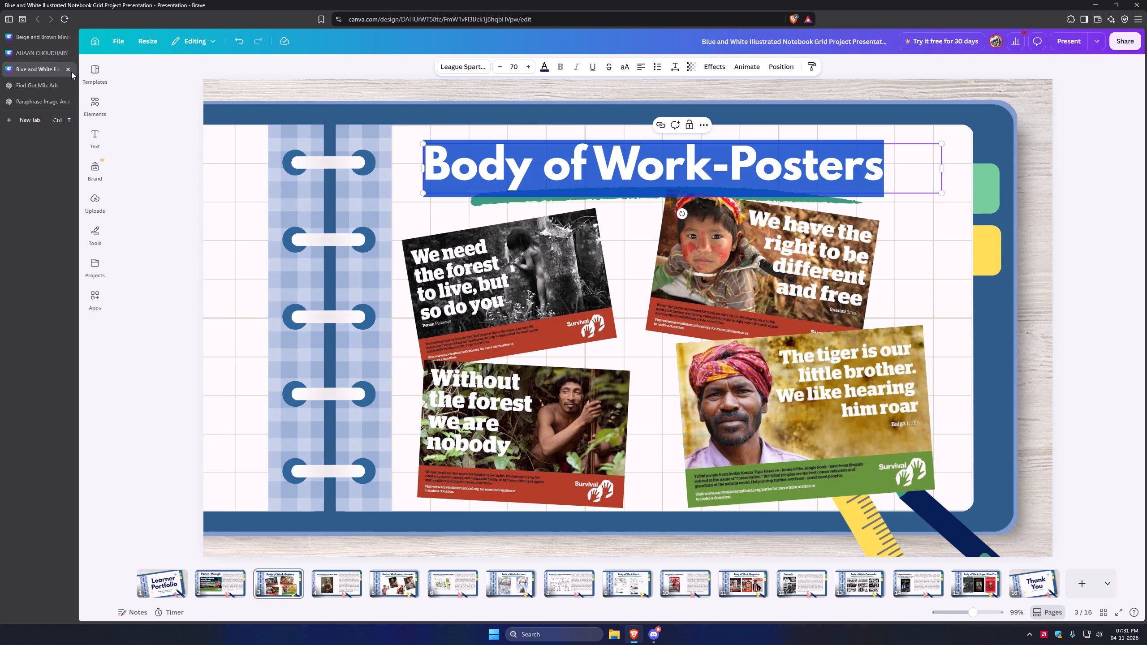
pyautogui.click(46, 59)
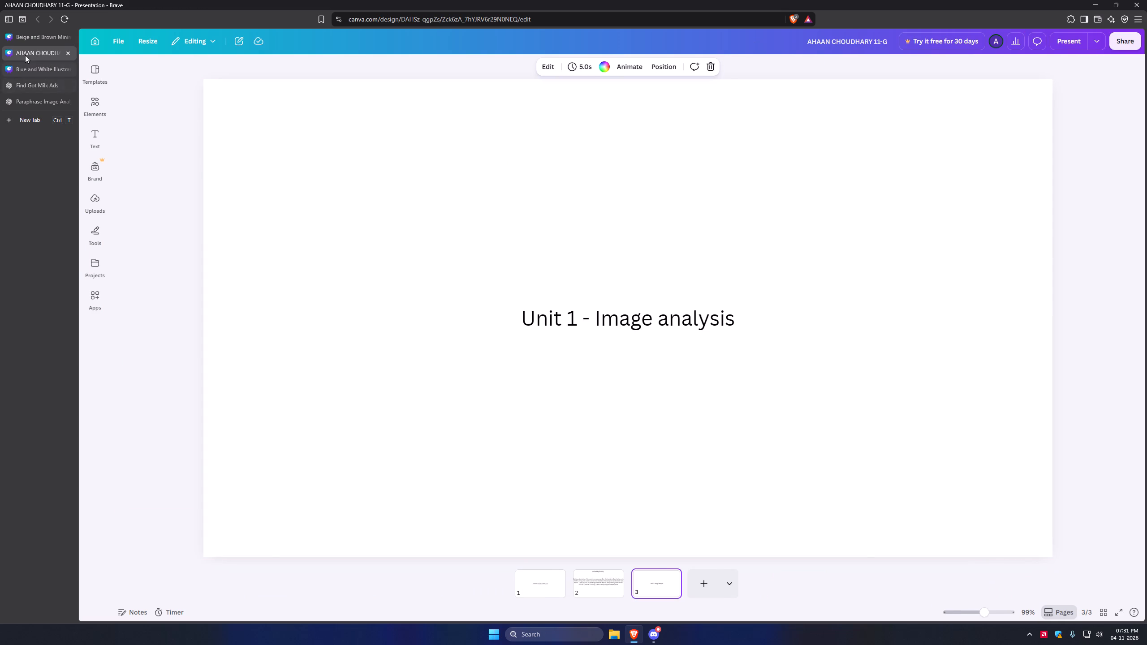
pyautogui.click(33, 33)
pyautogui.click(430, 349)
pyautogui.press('Delete')
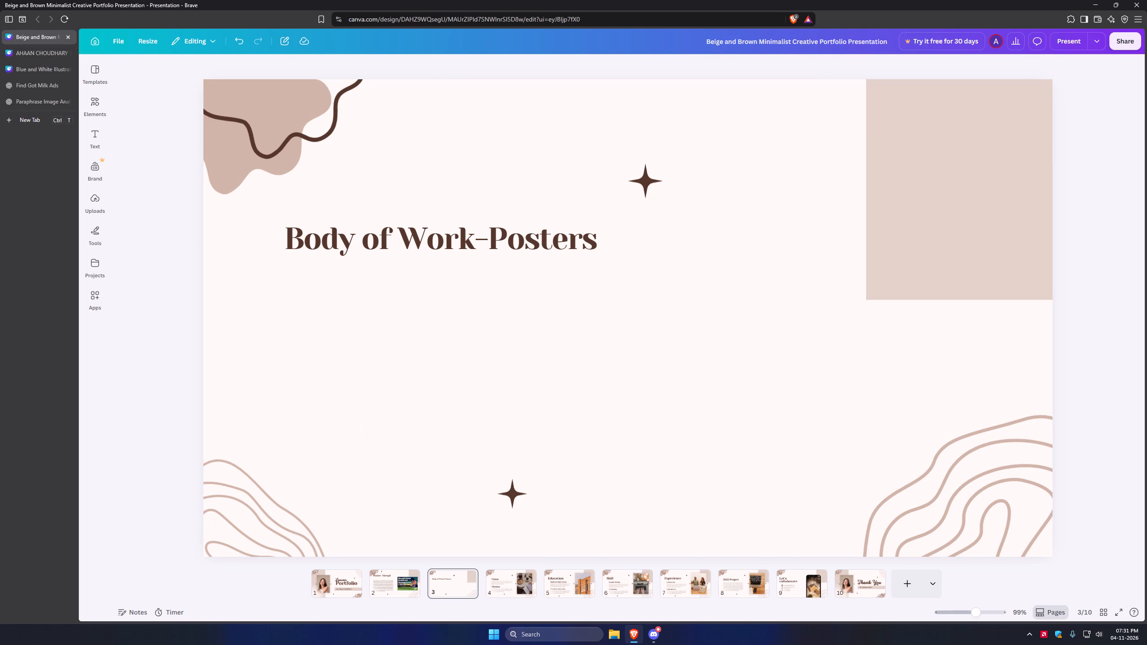
# Move the "Body of Work-Posters" heading up to the top centre of page 3, just above the upper star.
pyautogui.moveTo(464, 249); pyautogui.dragTo(636, 156)
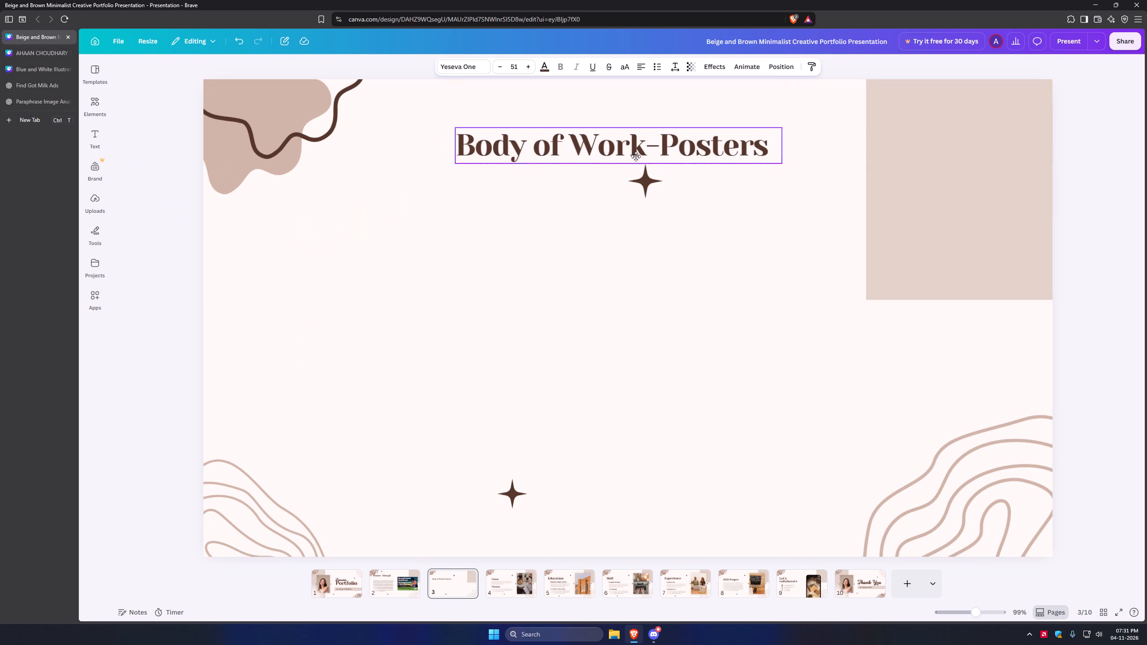
pyautogui.moveTo(636, 156); pyautogui.dragTo(649, 149)
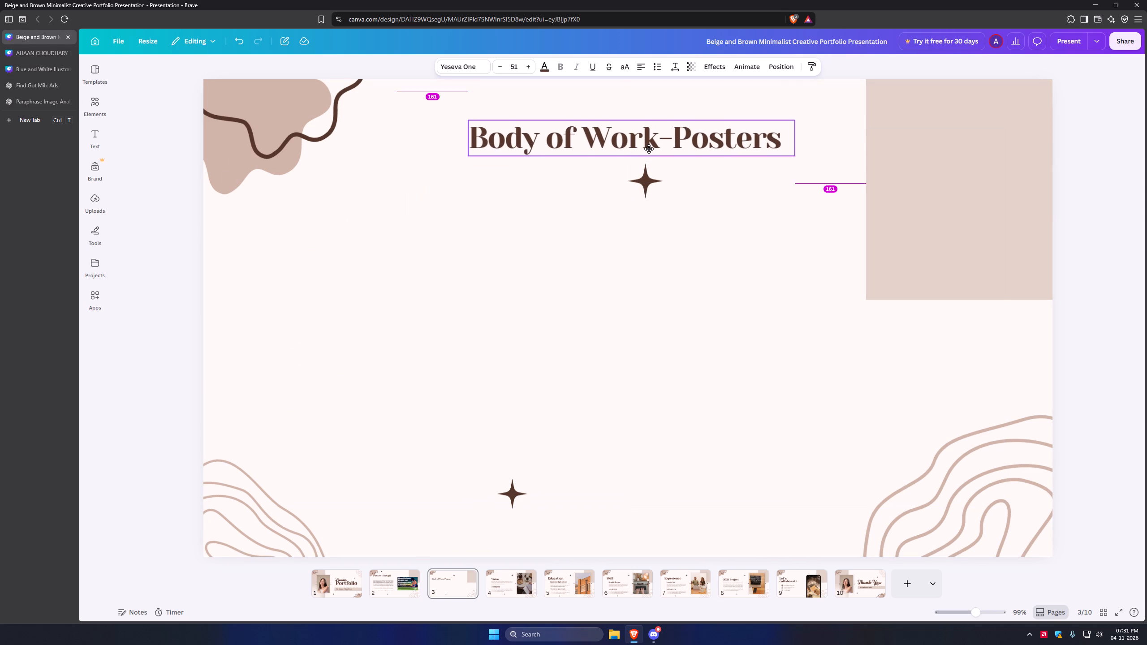
pyautogui.moveTo(649, 149); pyautogui.dragTo(634, 155)
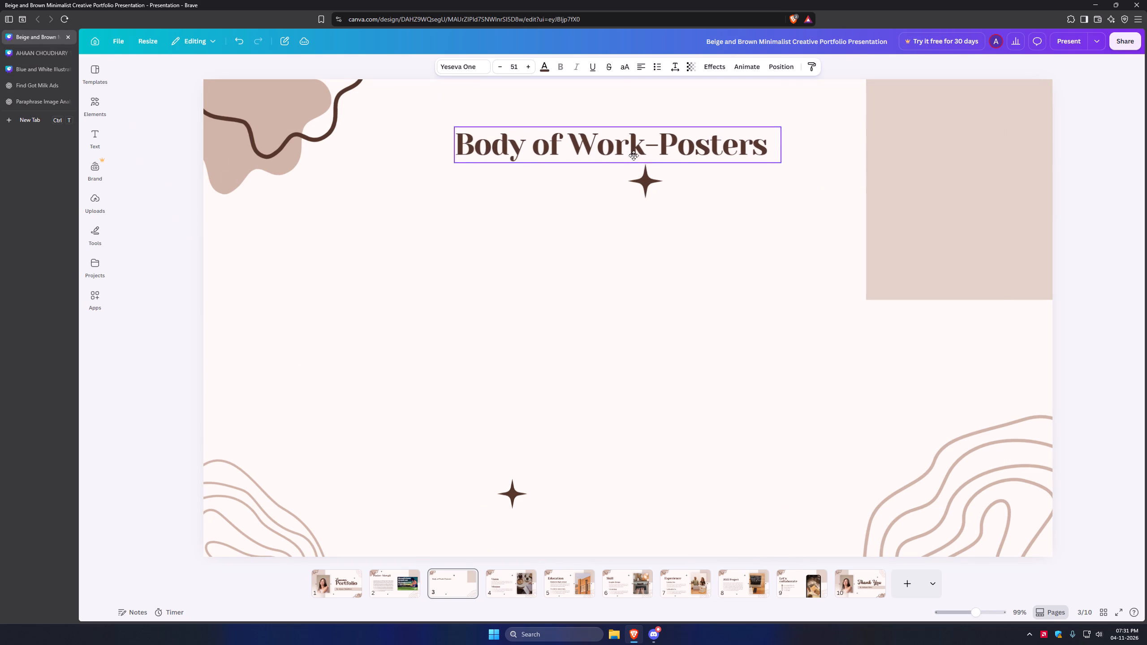
pyautogui.moveTo(634, 155); pyautogui.dragTo(638, 168)
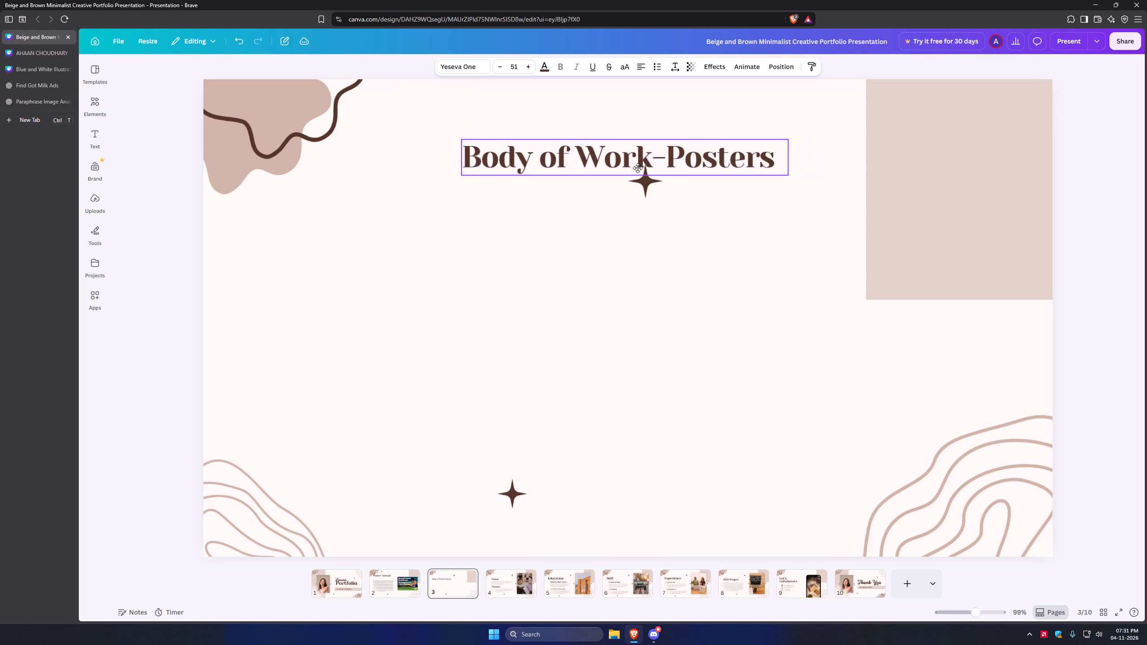
pyautogui.moveTo(638, 168); pyautogui.dragTo(624, 155)
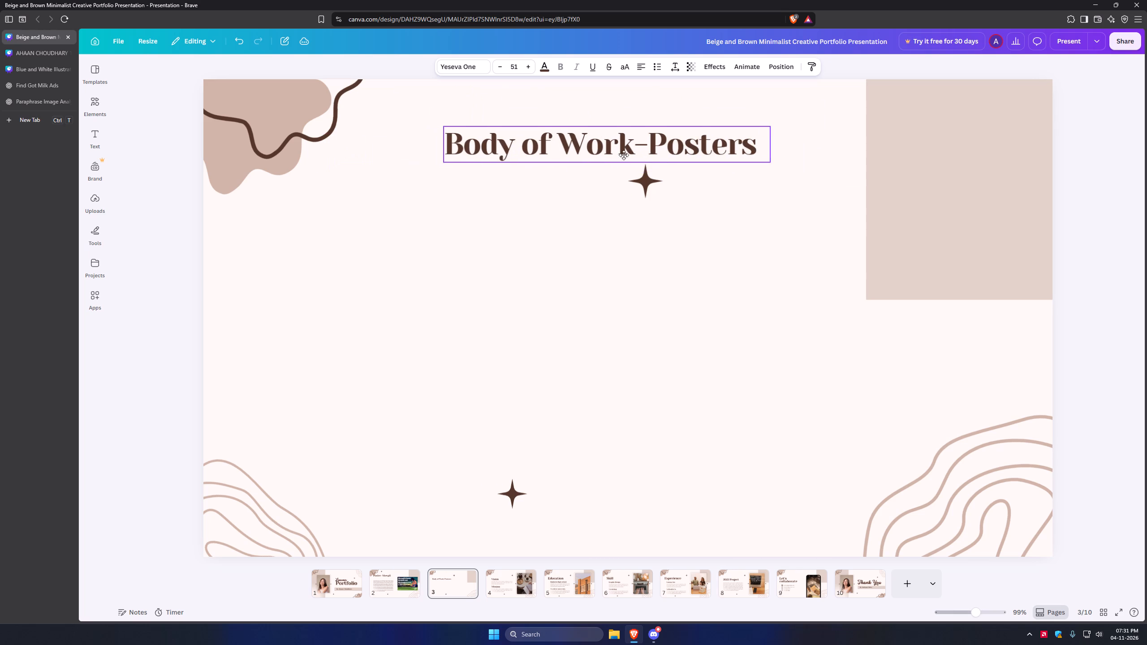
pyautogui.moveTo(624, 155); pyautogui.dragTo(648, 161)
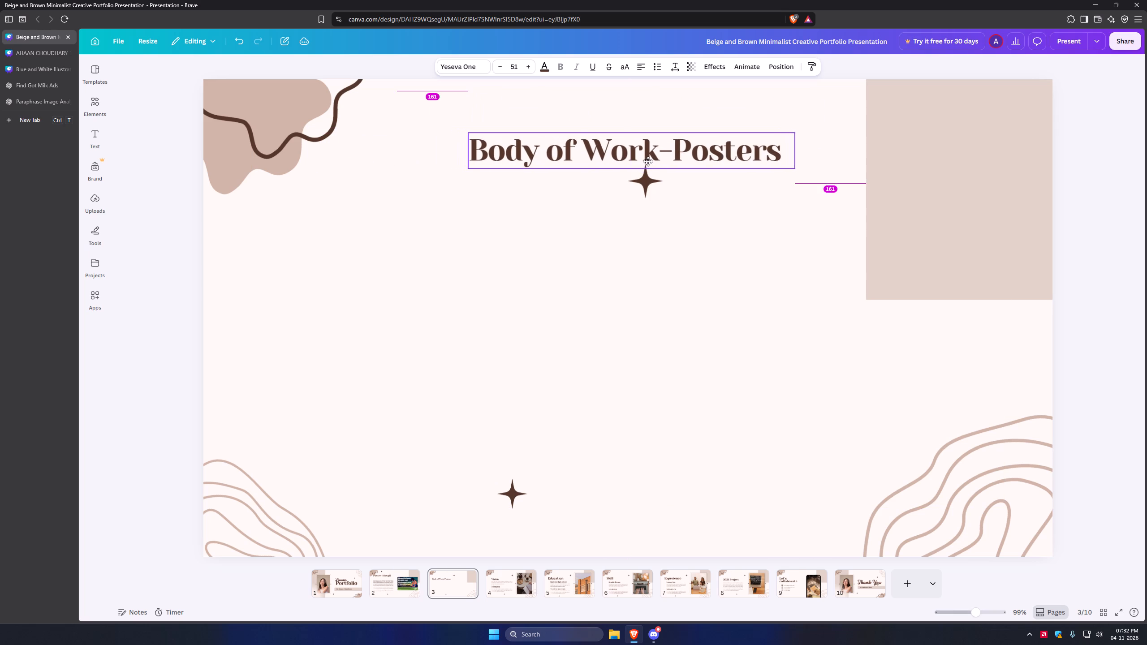
pyautogui.moveTo(648, 161); pyautogui.dragTo(644, 162)
# Delete the two decorative four-pointed stars from page 3.
pyautogui.moveTo(643, 181); pyautogui.dragTo(639, 210)
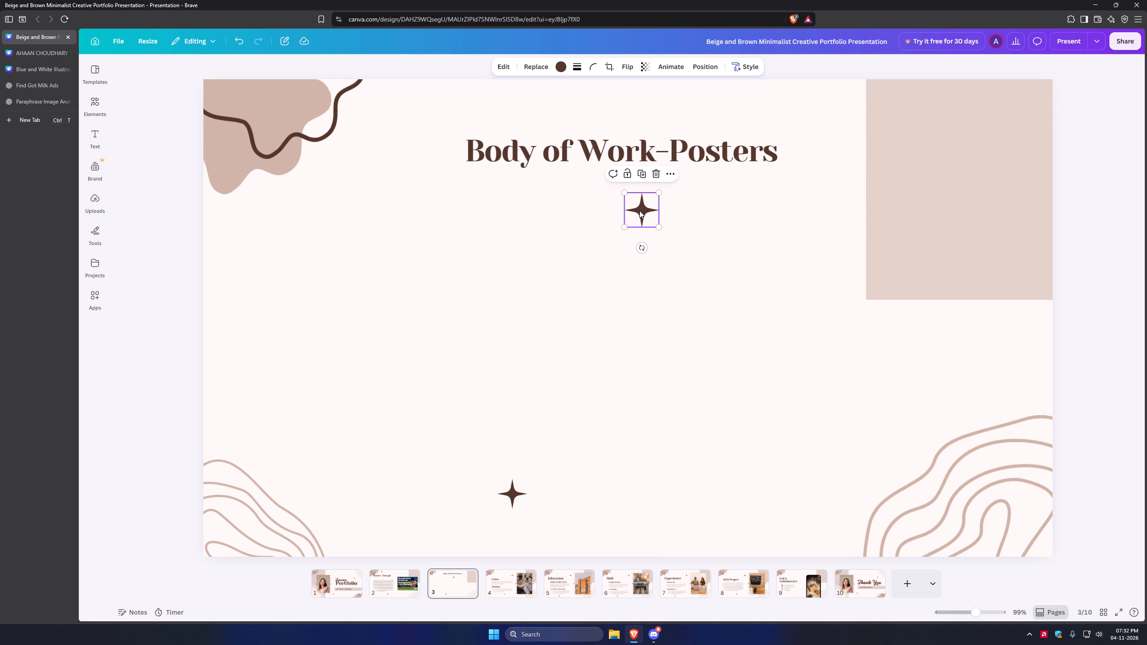
pyautogui.press('Delete')
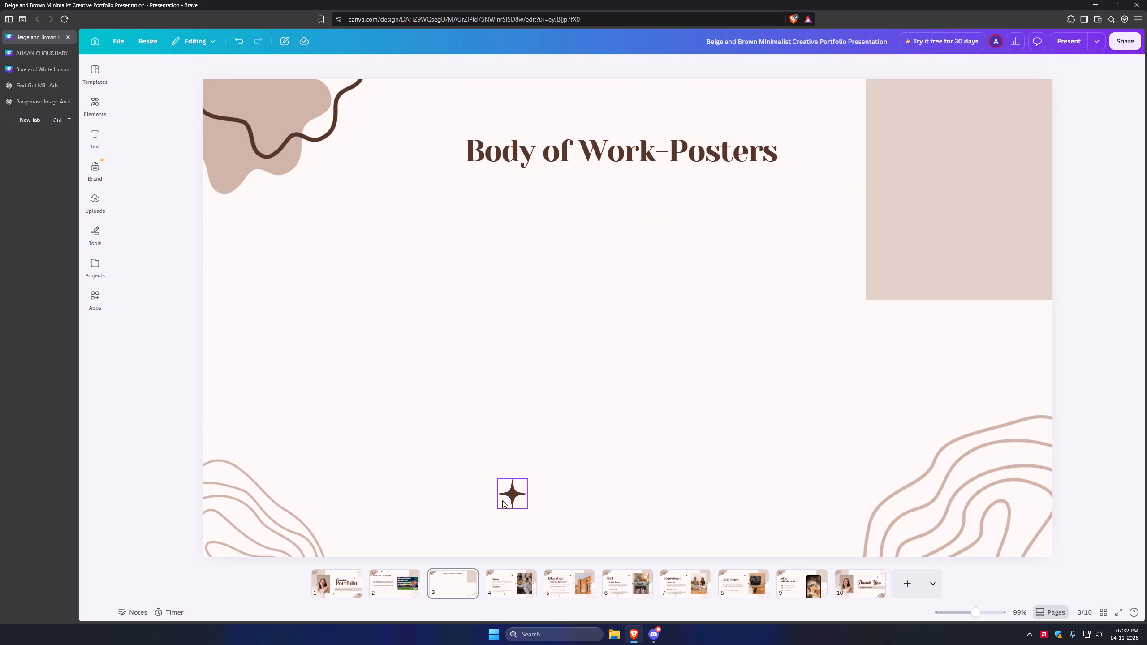
pyautogui.click(502, 500)
pyautogui.press('Delete')
# Copy the "We need the forest to live, but so do you" poster from the sample portfolio's page 3 onto the new portfolio's page 3.
pyautogui.click(49, 56)
pyautogui.click(47, 62)
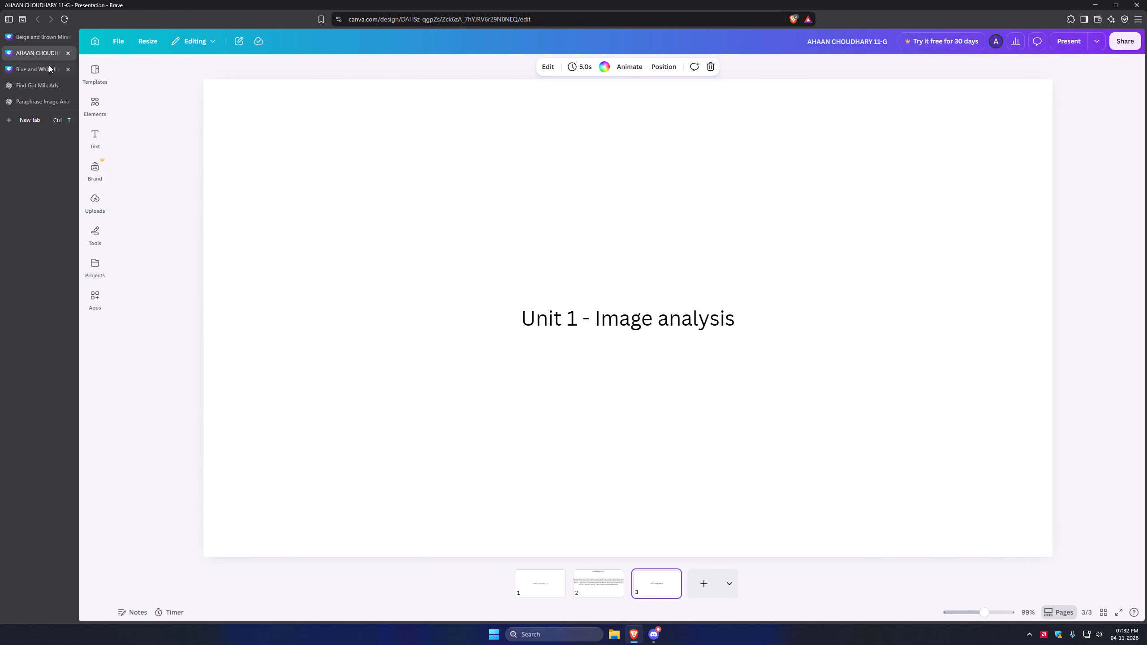
pyautogui.click(51, 70)
pyautogui.click(535, 261)
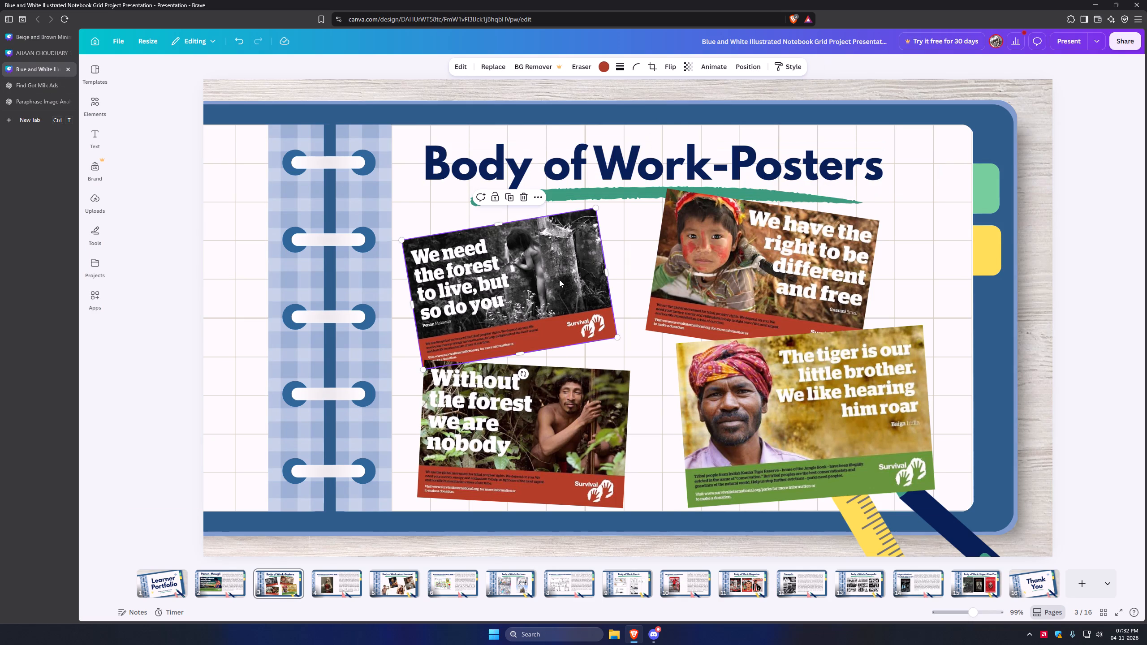
pyautogui.hotkey('ctrl', 'c')
pyautogui.click(40, 39)
pyautogui.hotkey('ctrl', 'v')
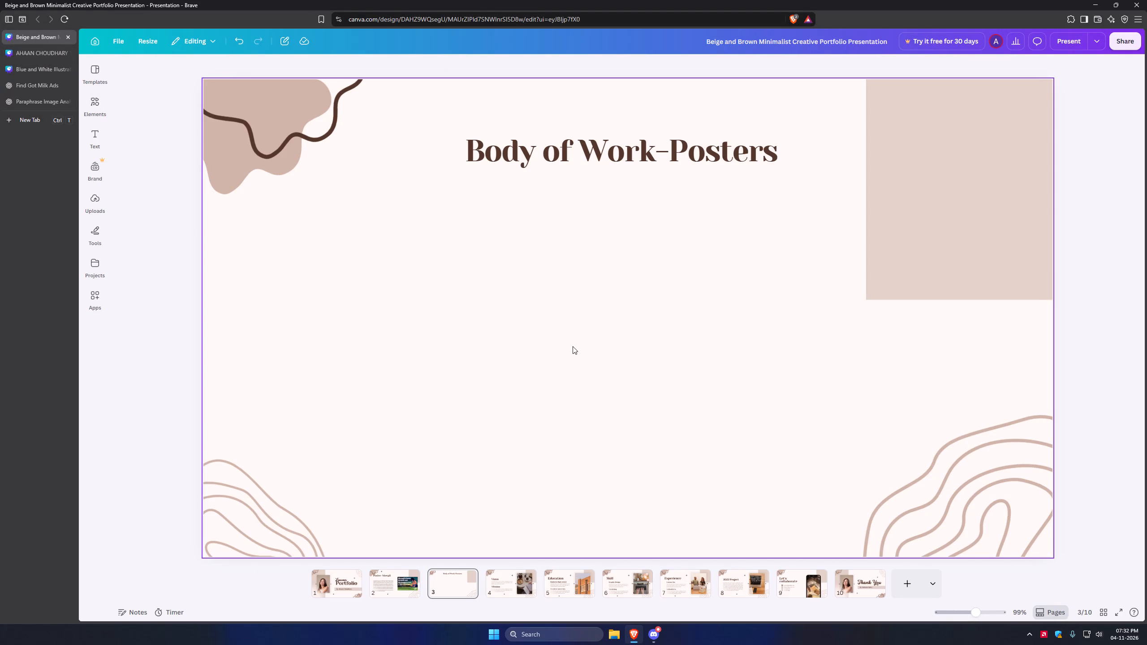
# Copy the sample portfolio's "We have the right to be different and free" poster onto the new portfolio's page 3.
pyautogui.click(32, 69)
pyautogui.click(777, 277)
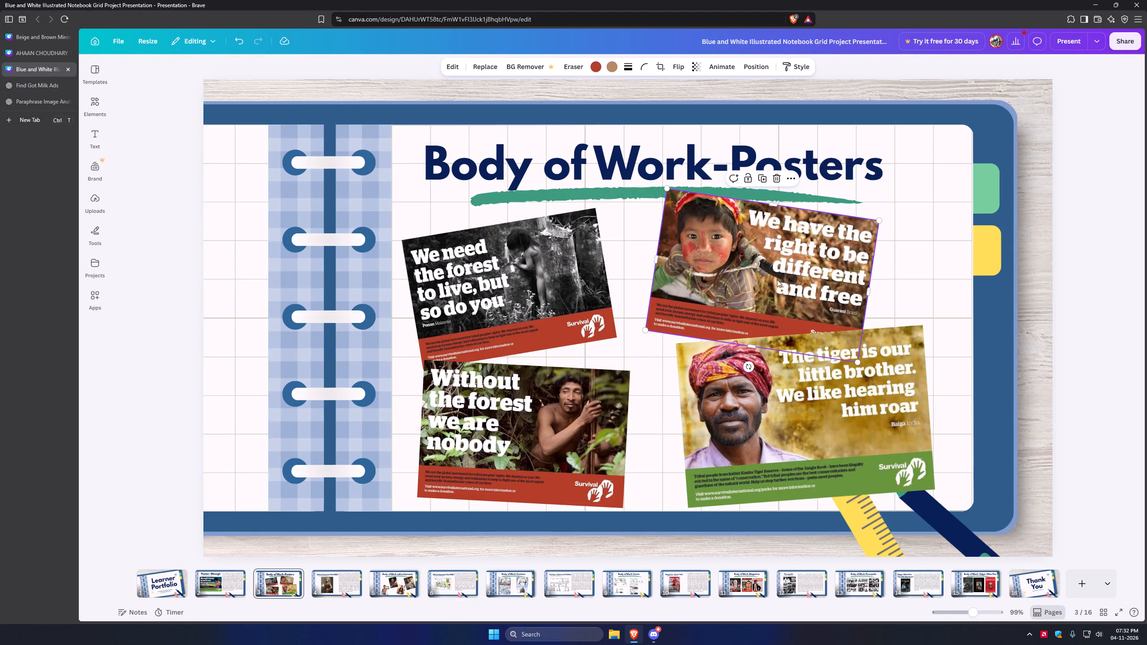
pyautogui.hotkey('ctrl', 'c')
pyautogui.click(29, 52)
pyautogui.hotkey('ctrl', 'v')
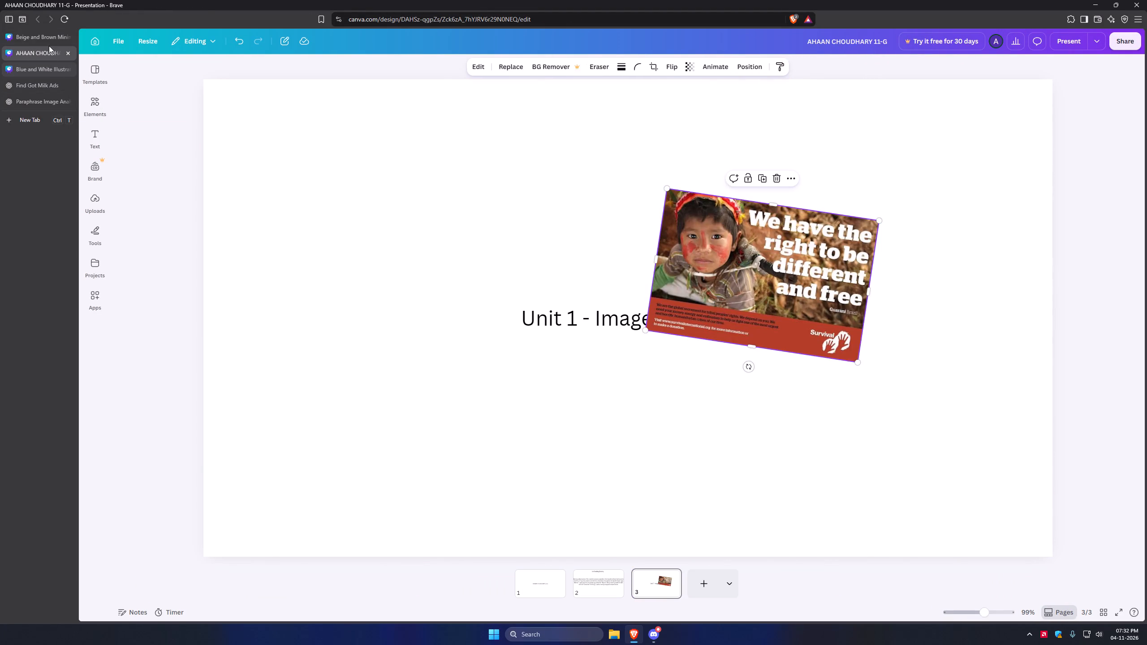
pyautogui.click(51, 38)
pyautogui.hotkey('ctrl', 'v')
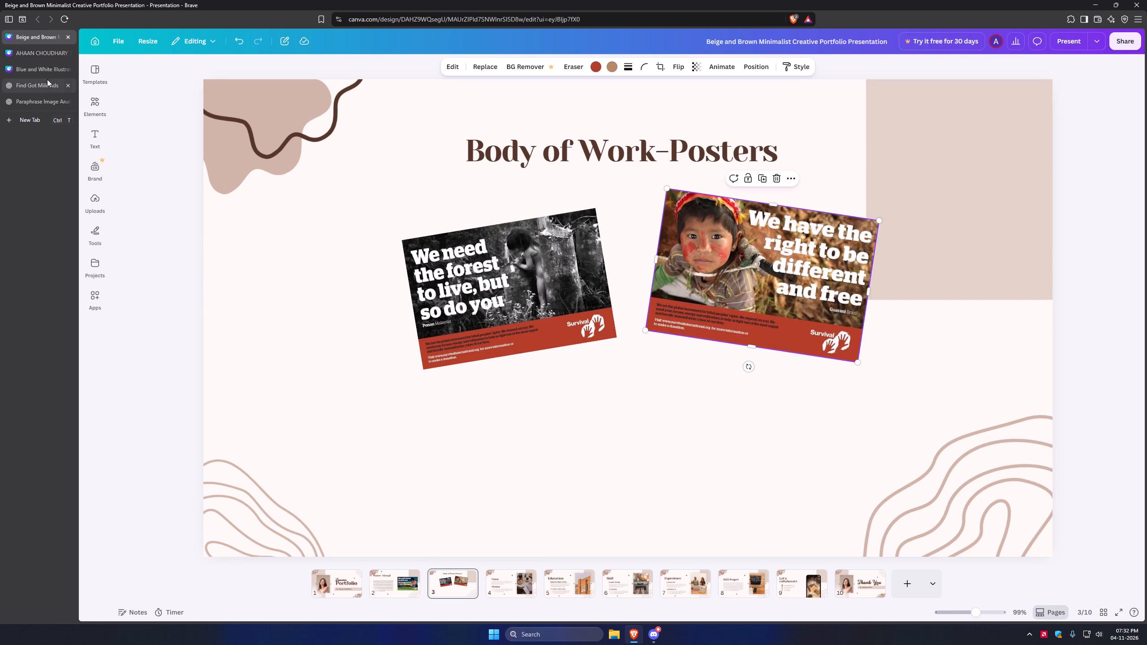
# Copy the sample portfolio's "Without the forest we are nobody" poster onto the new portfolio's page 3.
pyautogui.click(44, 71)
pyautogui.click(530, 393)
pyautogui.hotkey('ctrl', 'c')
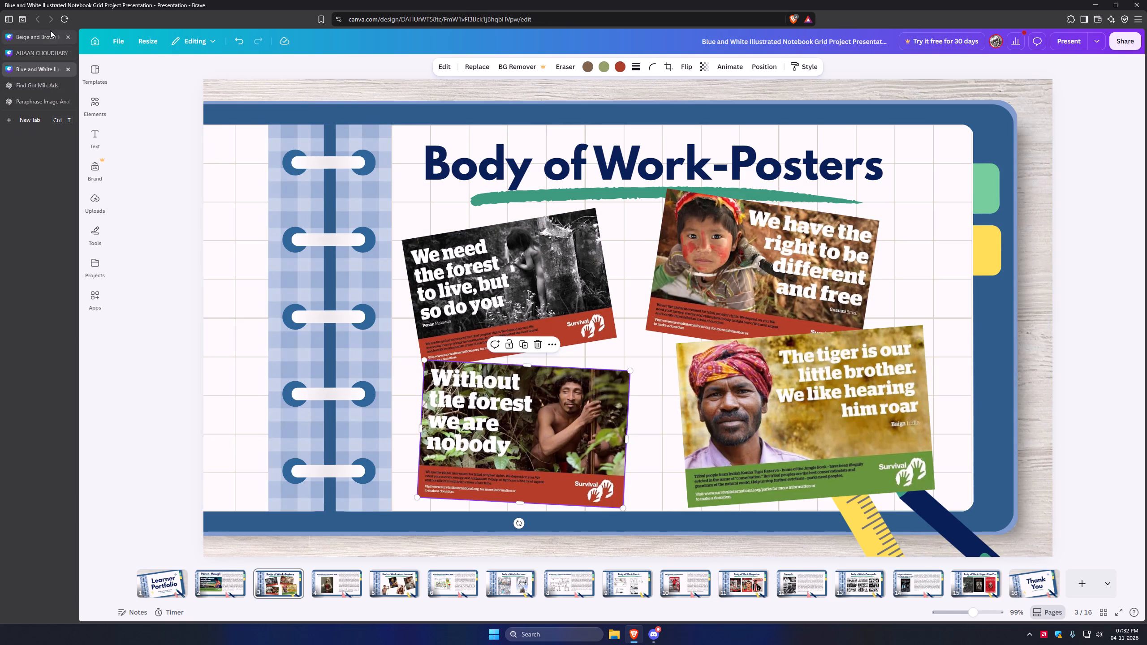
pyautogui.click(48, 34)
pyautogui.hotkey('ctrl', 'v')
# Copy the sample portfolio's "The tiger is our little brother" poster onto the new portfolio's page 3.
pyautogui.click(45, 68)
pyautogui.click(743, 408)
pyautogui.hotkey('ctrl', 'c')
pyautogui.click(36, 39)
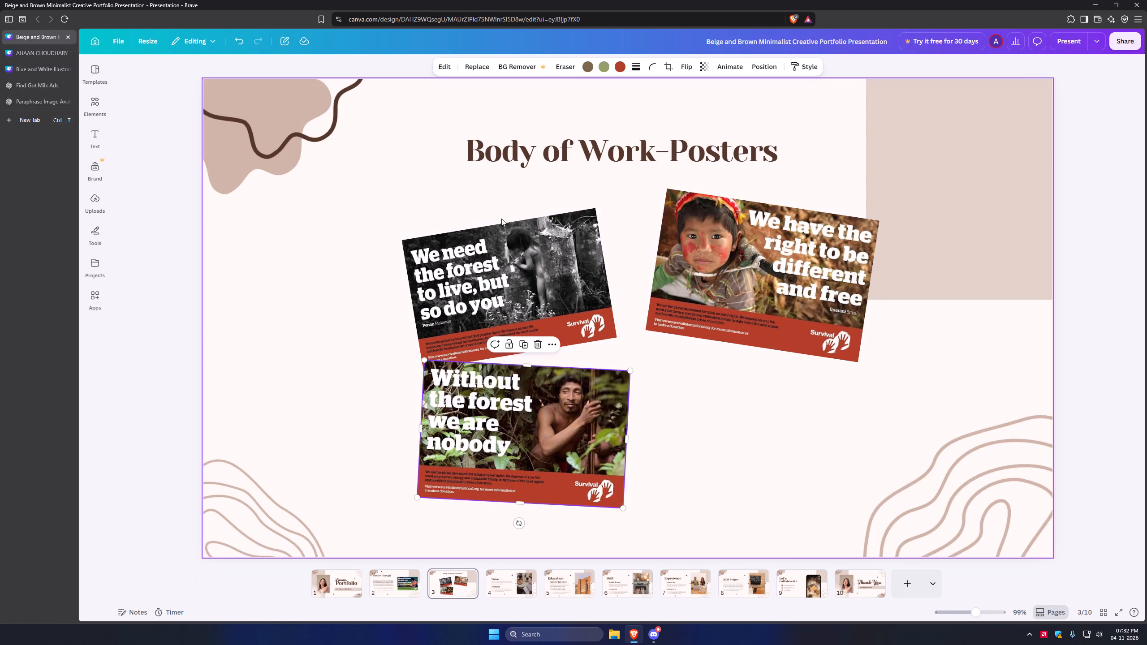
pyautogui.hotkey('ctrl', 'v')
# Spread the four posters into two separated columns of two beneath page 3's heading, with no posters overlapping.
pyautogui.moveTo(533, 440); pyautogui.dragTo(381, 446)
pyautogui.moveTo(476, 310); pyautogui.dragTo(353, 279)
pyautogui.moveTo(808, 268); pyautogui.dragTo(823, 245)
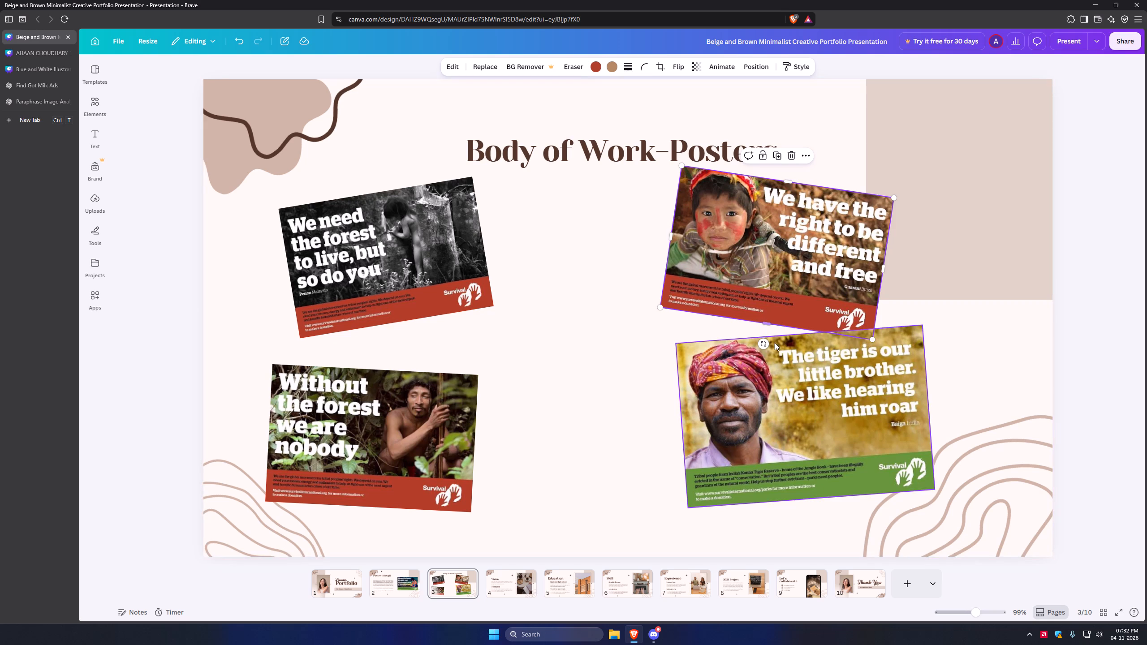
pyautogui.moveTo(873, 376); pyautogui.dragTo(854, 383)
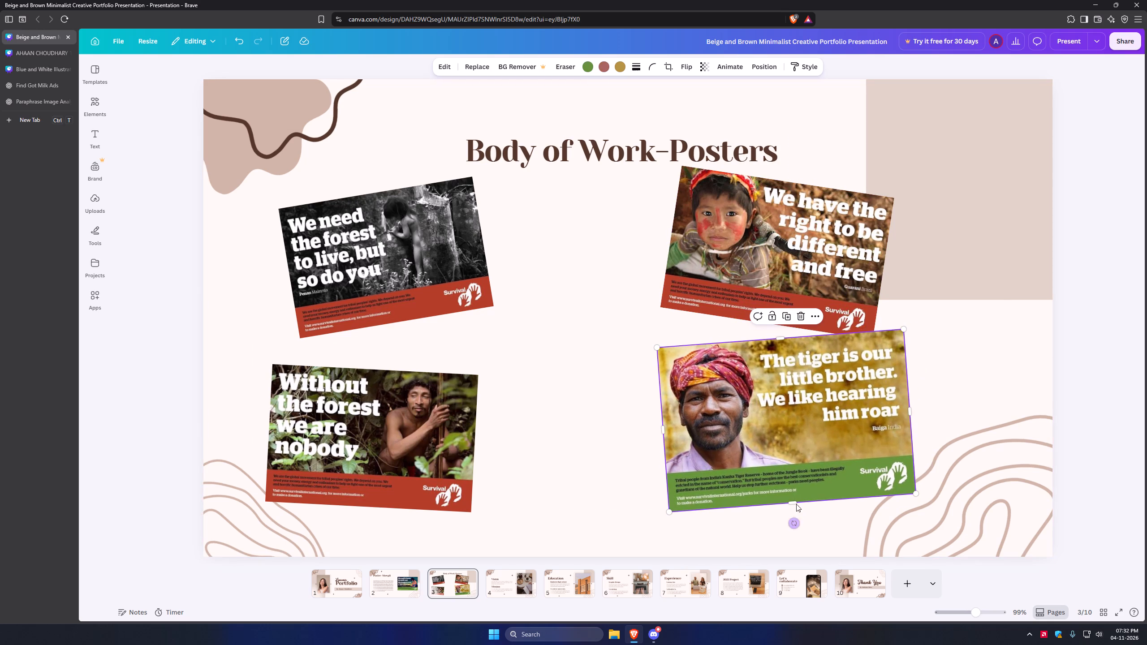
pyautogui.moveTo(816, 451); pyautogui.dragTo(803, 472)
pyautogui.moveTo(795, 265); pyautogui.dragTo(761, 274)
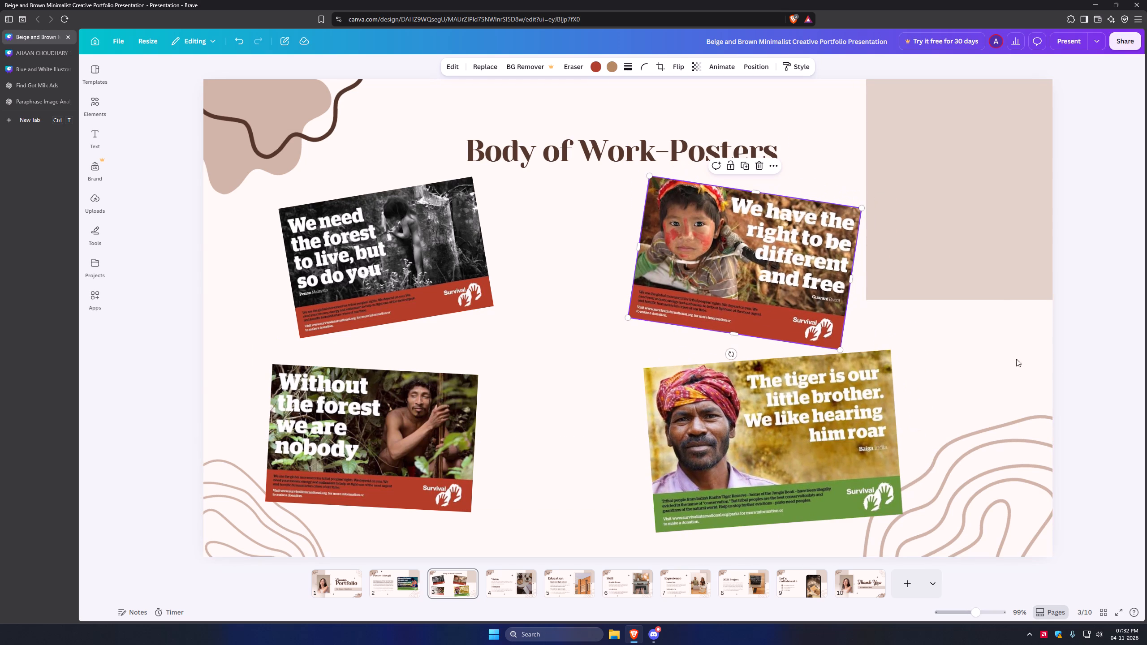
pyautogui.click(1084, 363)
# Shrink the tiger poster slightly and shift it a little toward the page centre.
pyautogui.click(821, 505)
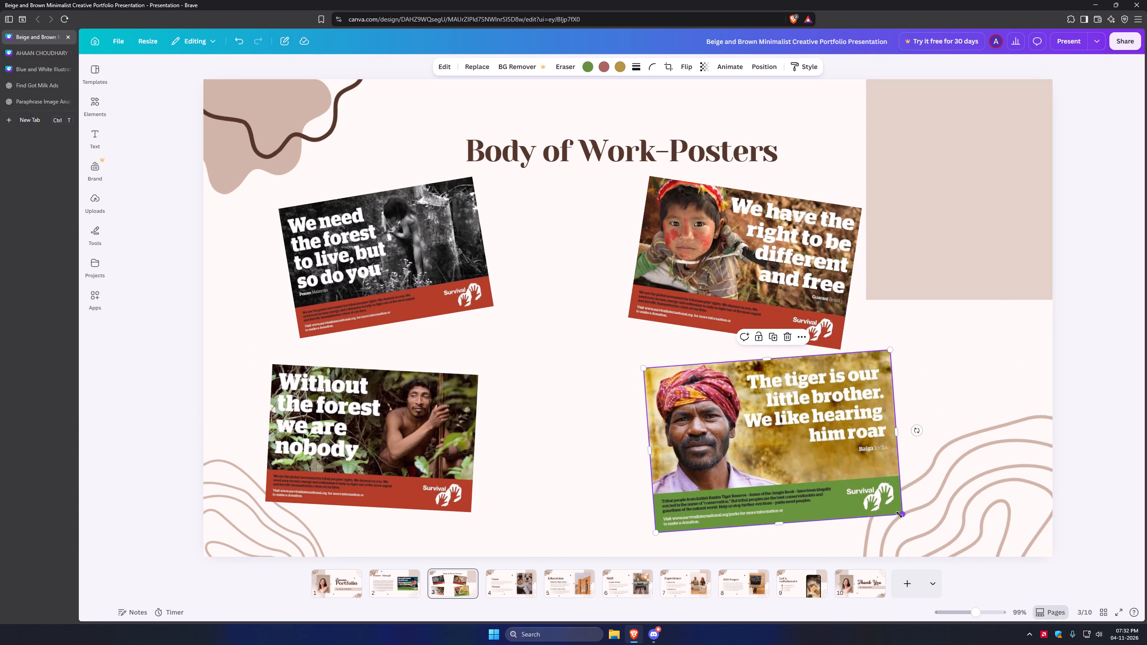
pyautogui.moveTo(899, 515); pyautogui.dragTo(885, 512)
pyautogui.moveTo(795, 406); pyautogui.dragTo(786, 407)
# Move the two upper posters closer together and slightly lower beneath page 3's heading.
pyautogui.moveTo(426, 235); pyautogui.dragTo(437, 250)
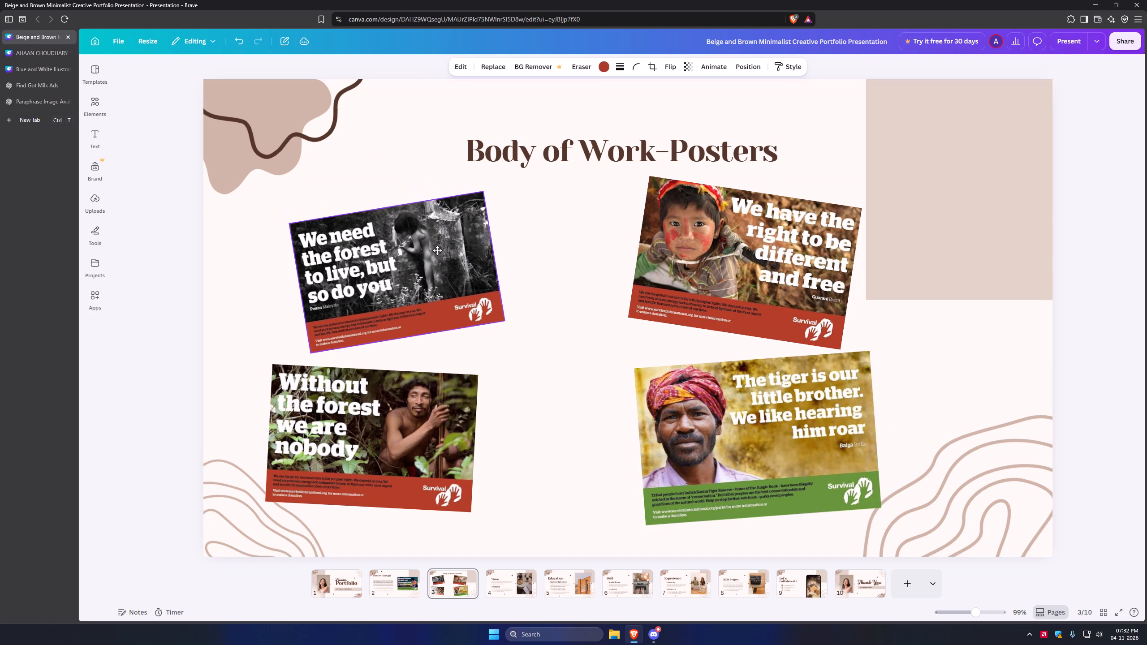
pyautogui.moveTo(437, 250); pyautogui.dragTo(443, 250)
pyautogui.moveTo(715, 252); pyautogui.dragTo(653, 262)
pyautogui.click(1087, 351)
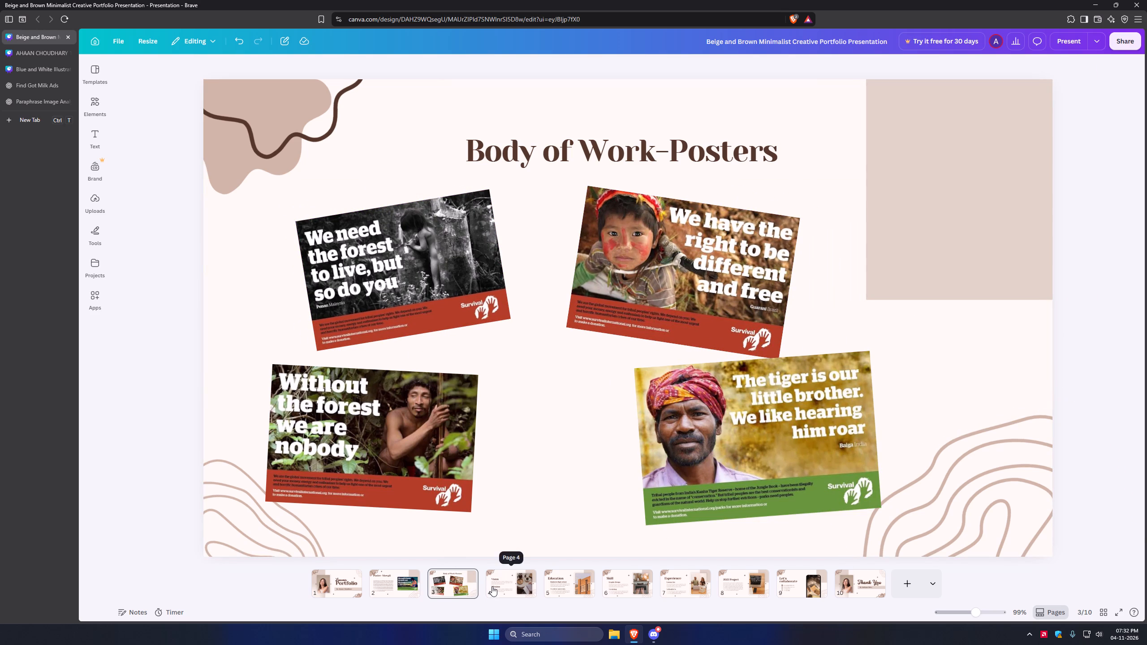
# Raise the "Body of Work-Posters" heading closer to page 3's top edge, keeping it roughly centred above the posters.
pyautogui.moveTo(576, 157); pyautogui.dragTo(531, 131)
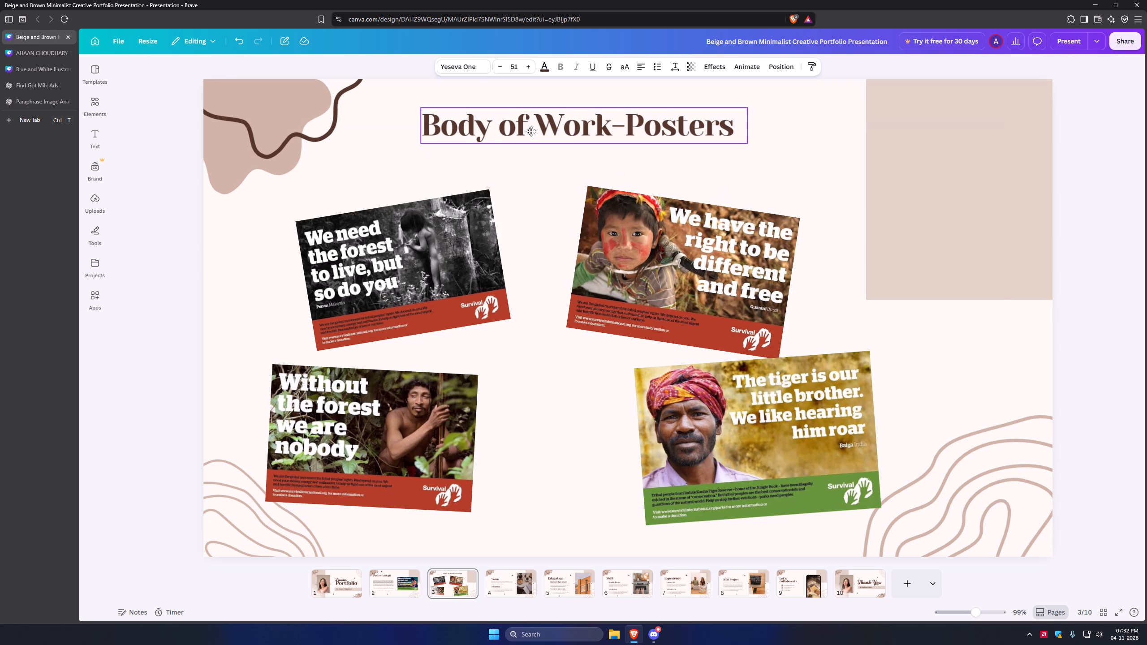
pyautogui.moveTo(531, 131); pyautogui.dragTo(569, 134)
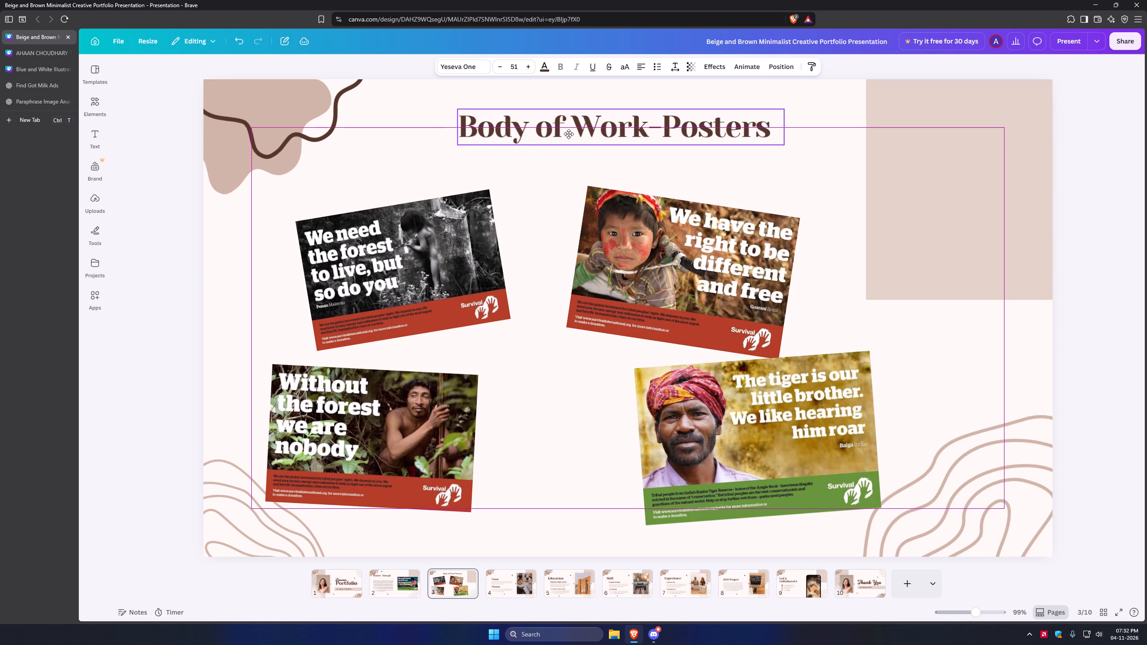
# Delete the beige square from page 3's upper-right corner.
pyautogui.moveTo(569, 134); pyautogui.dragTo(569, 134)
pyautogui.click(998, 211)
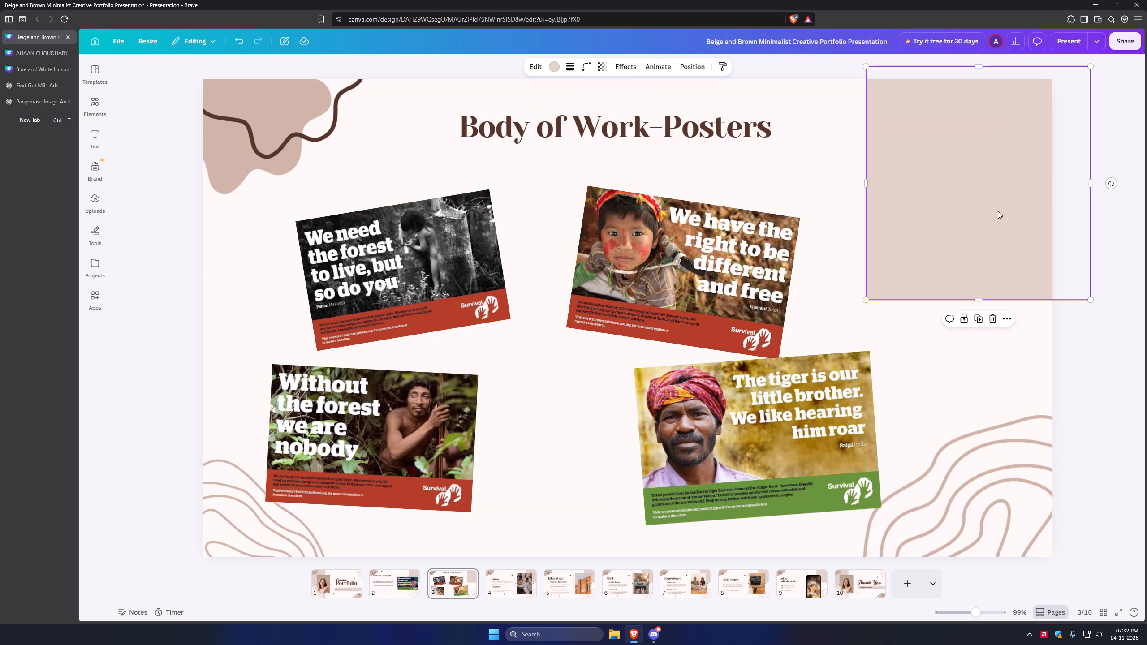
pyautogui.press('Delete')
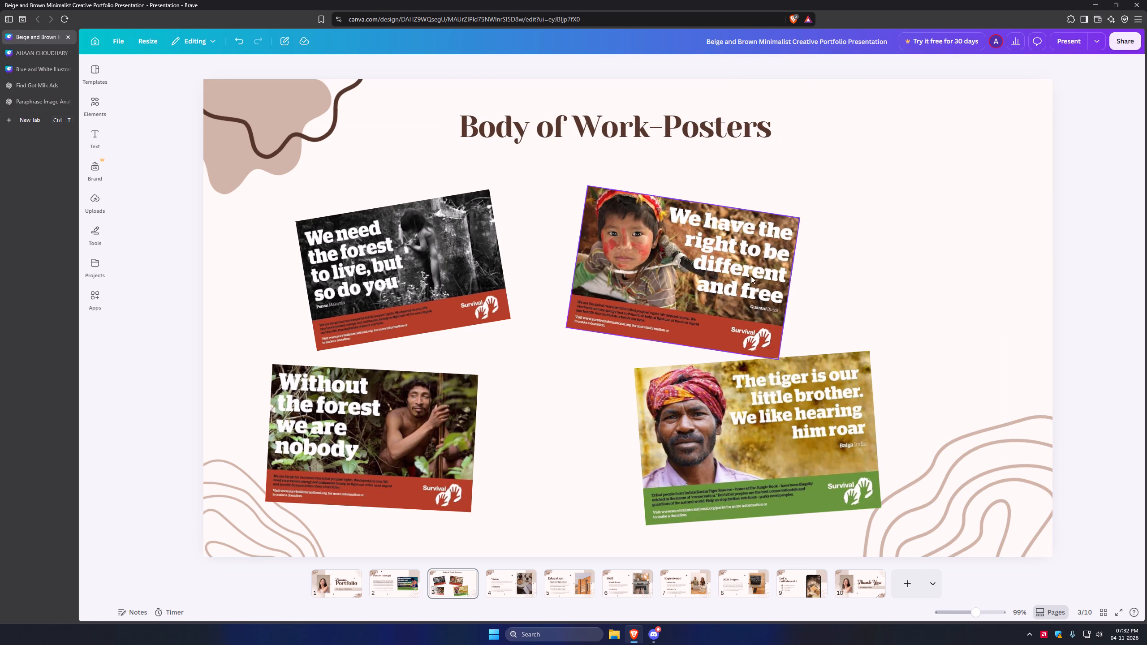
# Move the "We have the right to be different and free" poster toward page 3's right edge and rotate it nearly level.
pyautogui.moveTo(750, 278); pyautogui.dragTo(916, 256)
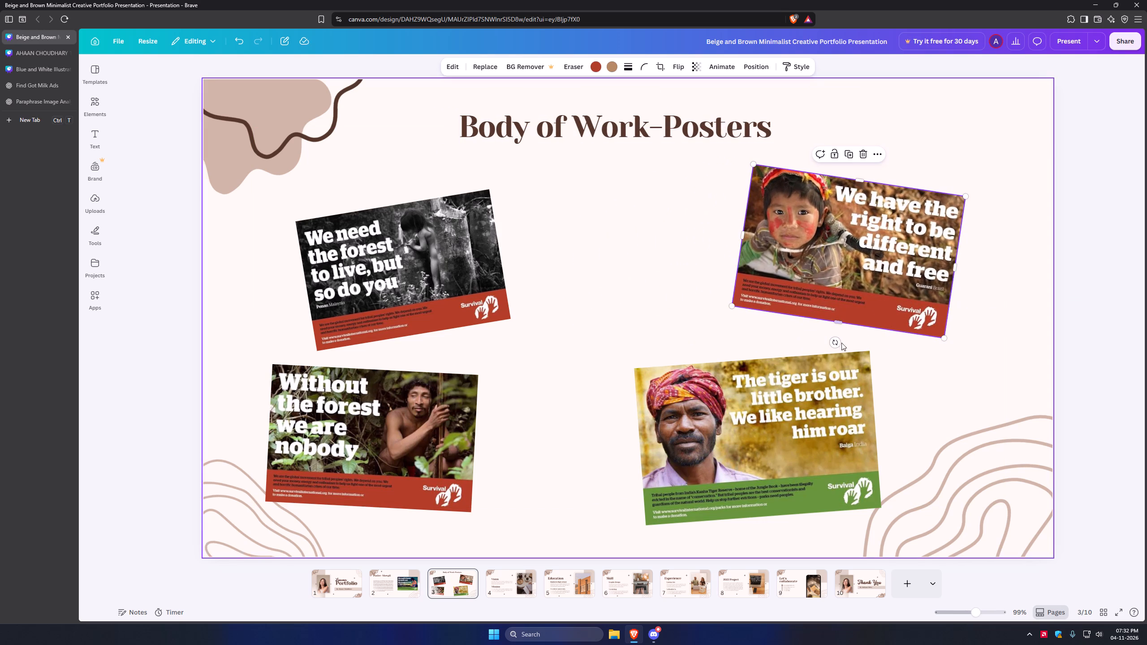
pyautogui.moveTo(837, 343); pyautogui.dragTo(849, 340)
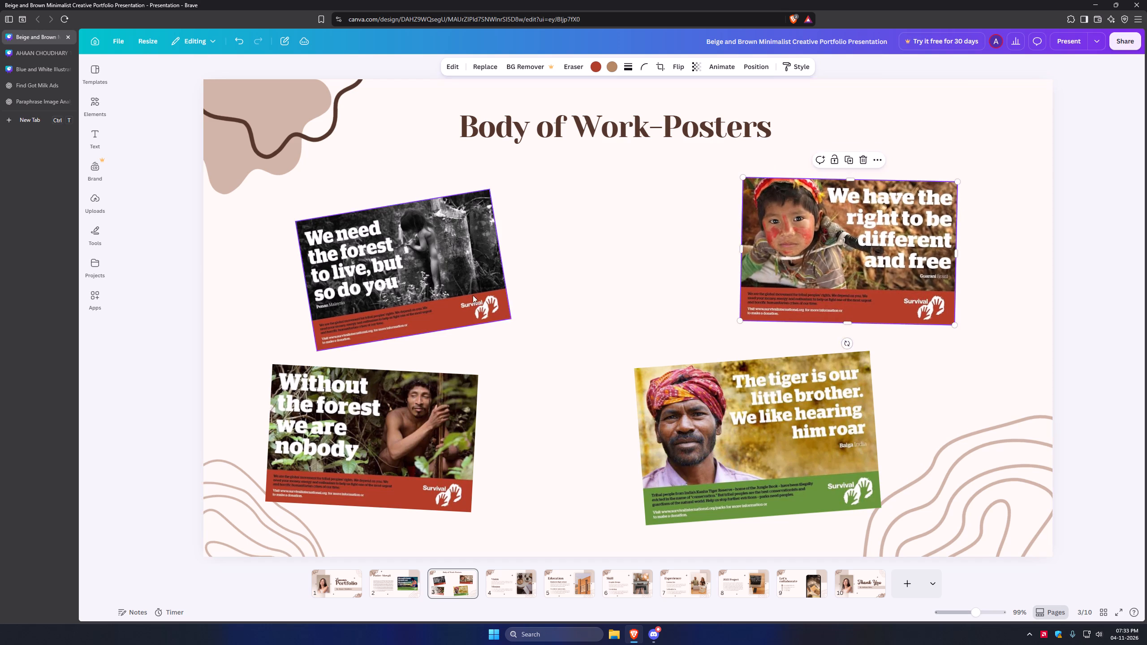
# Straighten the "We need the forest" and "Without the forest" posters to horizontal and shift both slightly toward the page centre.
pyautogui.moveTo(363, 274); pyautogui.dragTo(381, 269)
pyautogui.moveTo(431, 346); pyautogui.dragTo(422, 344)
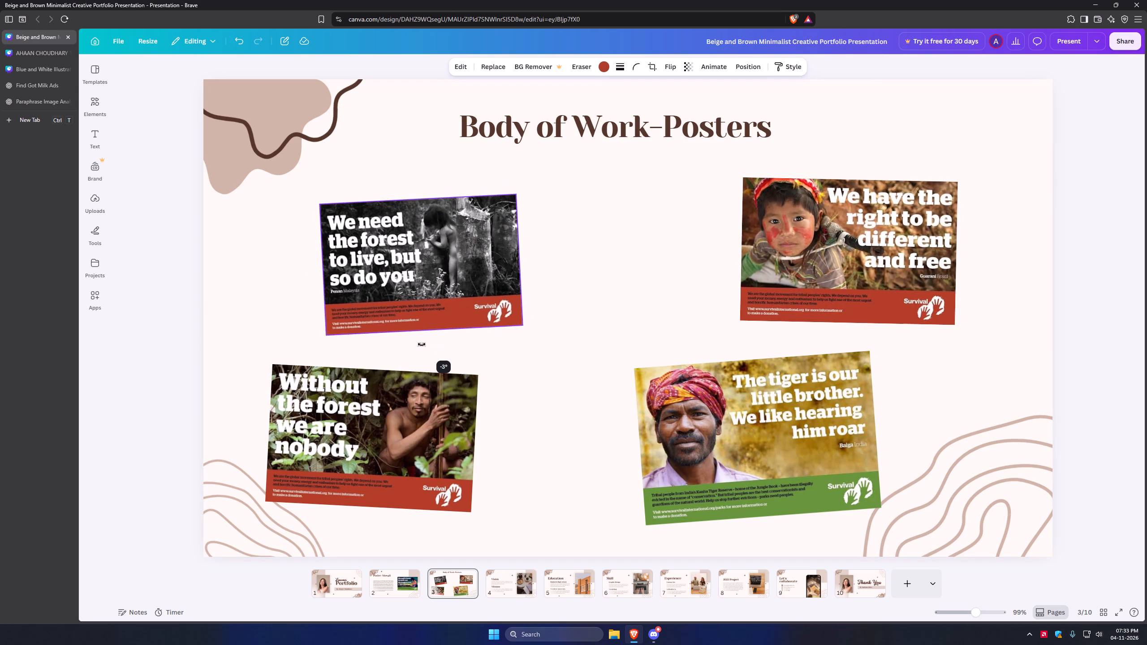
pyautogui.moveTo(422, 344); pyautogui.dragTo(419, 345)
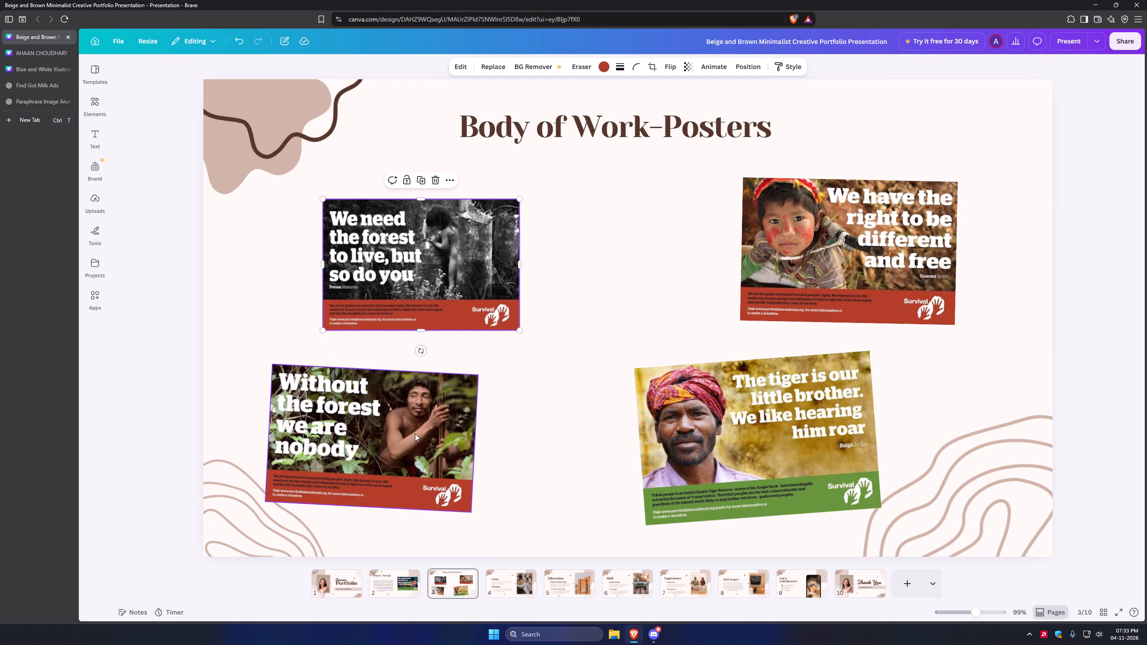
pyautogui.click(419, 444)
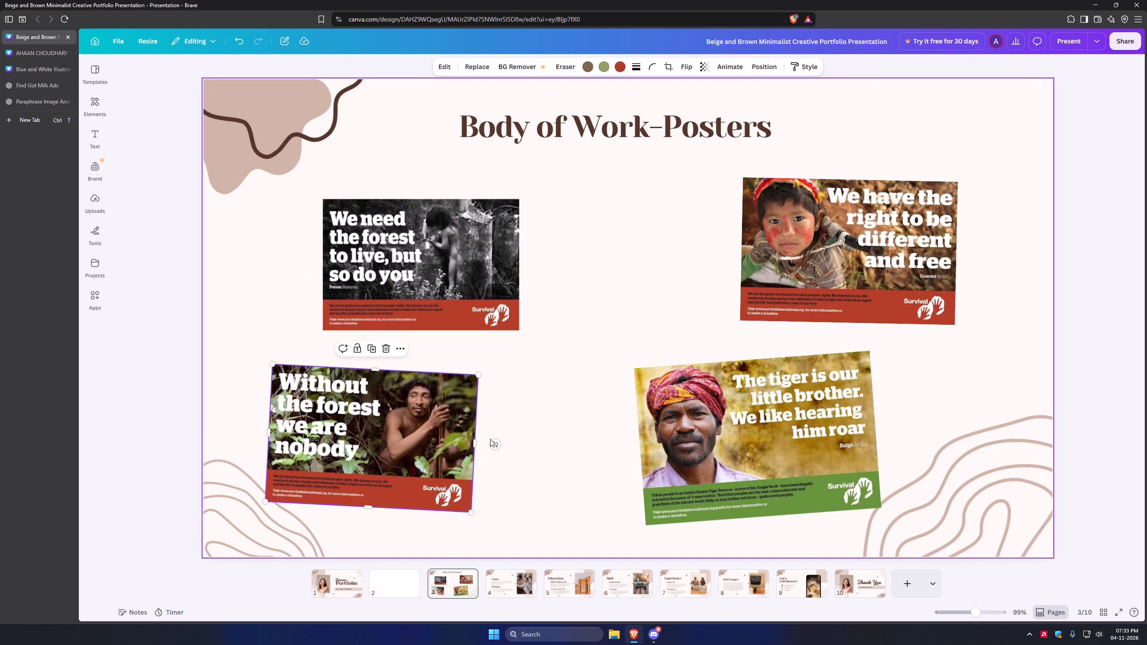
pyautogui.moveTo(494, 445); pyautogui.dragTo(493, 439)
pyautogui.moveTo(394, 441); pyautogui.dragTo(424, 445)
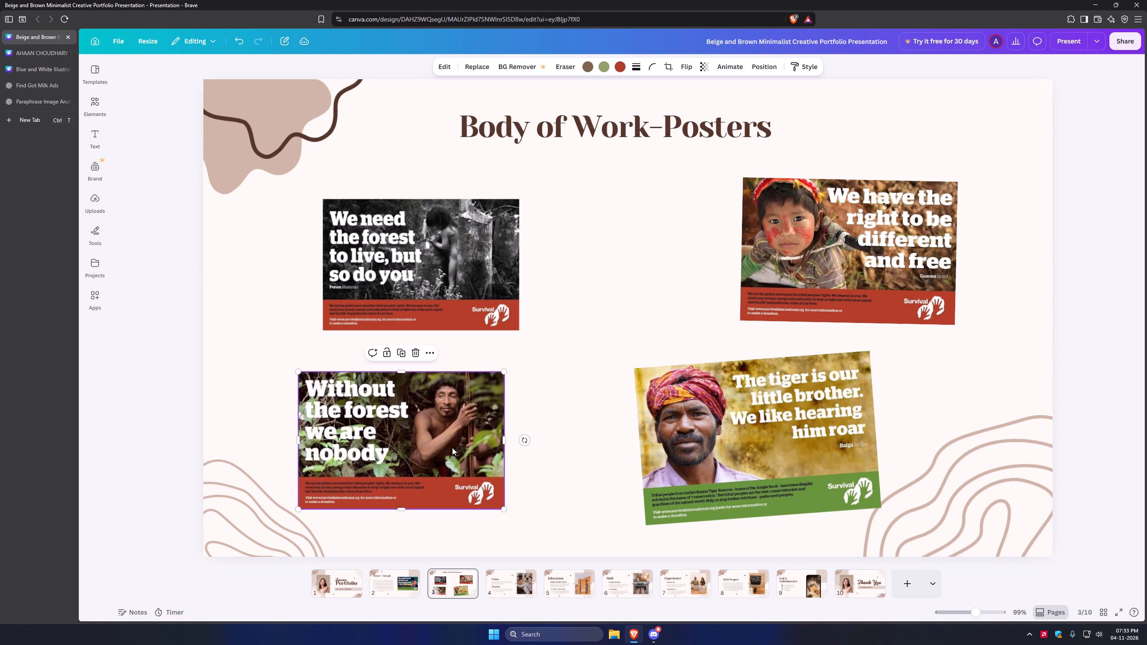
# Straighten the tiger poster and move it toward the page's right edge, then lower and level the "right to be different" poster above it.
pyautogui.click(759, 425)
pyautogui.moveTo(899, 429); pyautogui.dragTo(902, 440)
pyautogui.moveTo(794, 424); pyautogui.dragTo(858, 427)
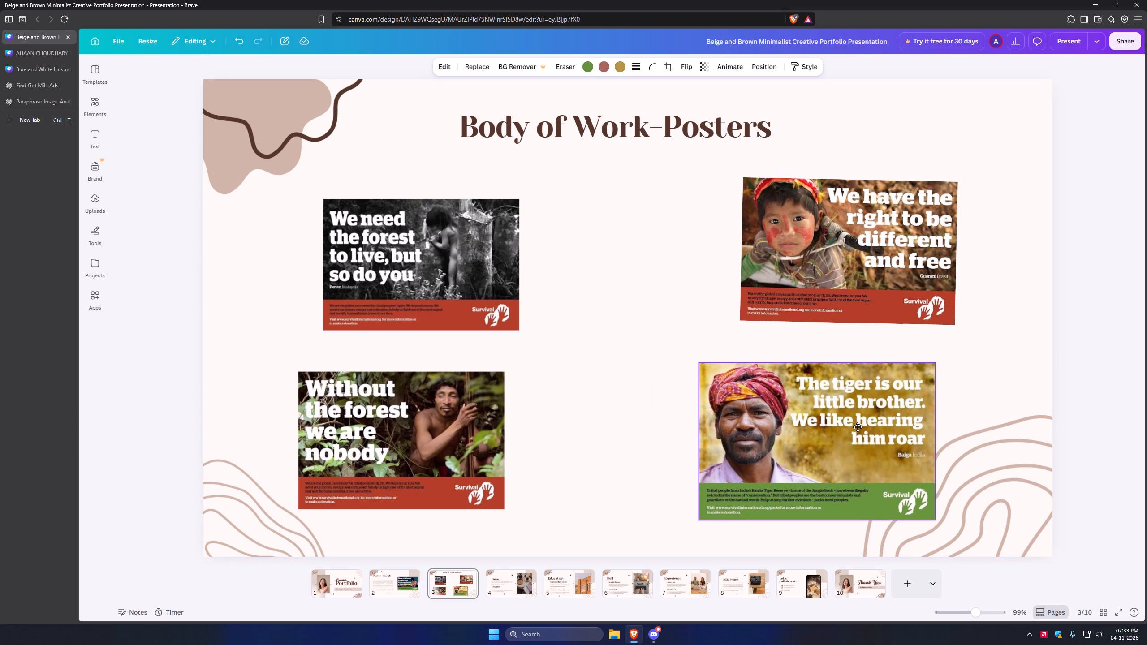
pyautogui.moveTo(858, 427); pyautogui.dragTo(874, 435)
pyautogui.moveTo(865, 274); pyautogui.dragTo(828, 294)
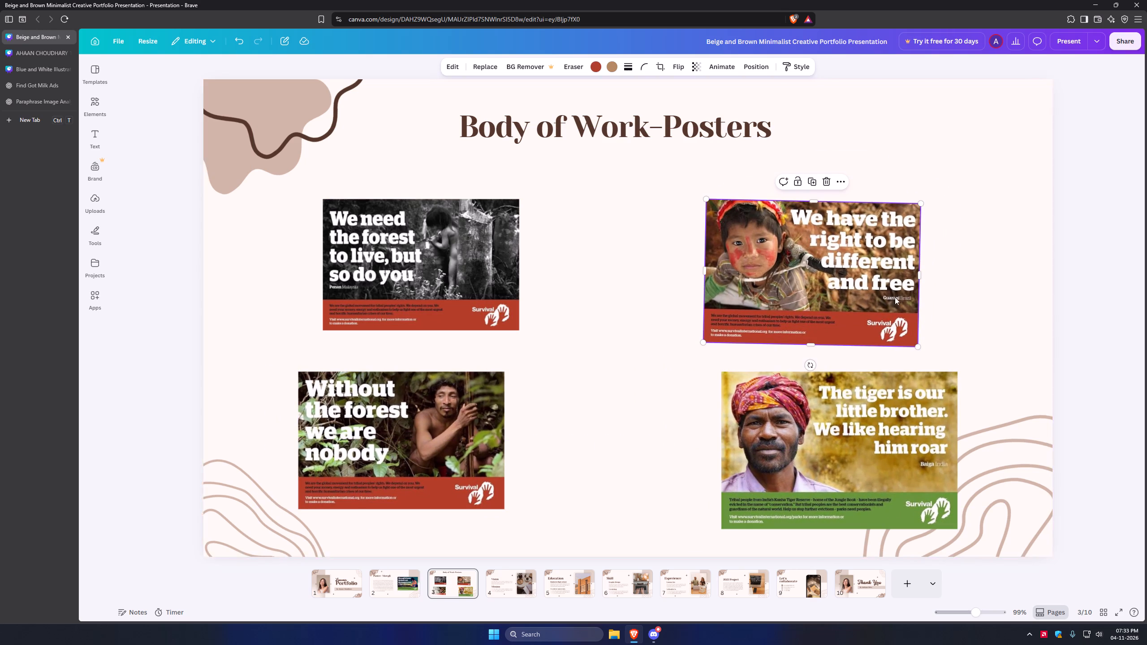
pyautogui.click(815, 367)
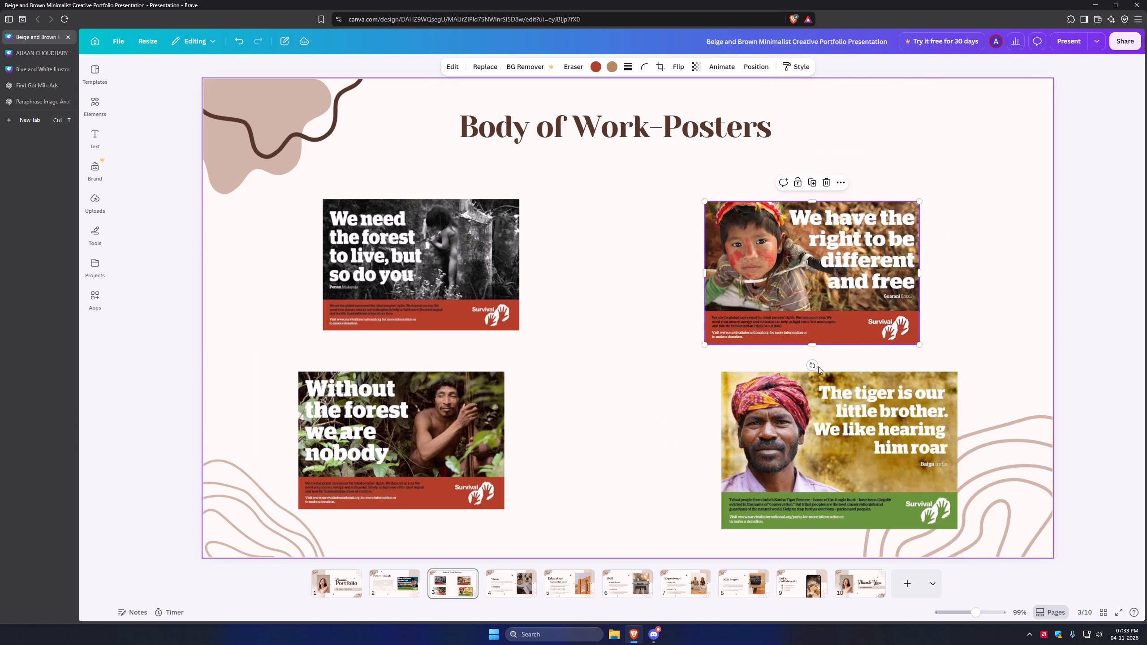
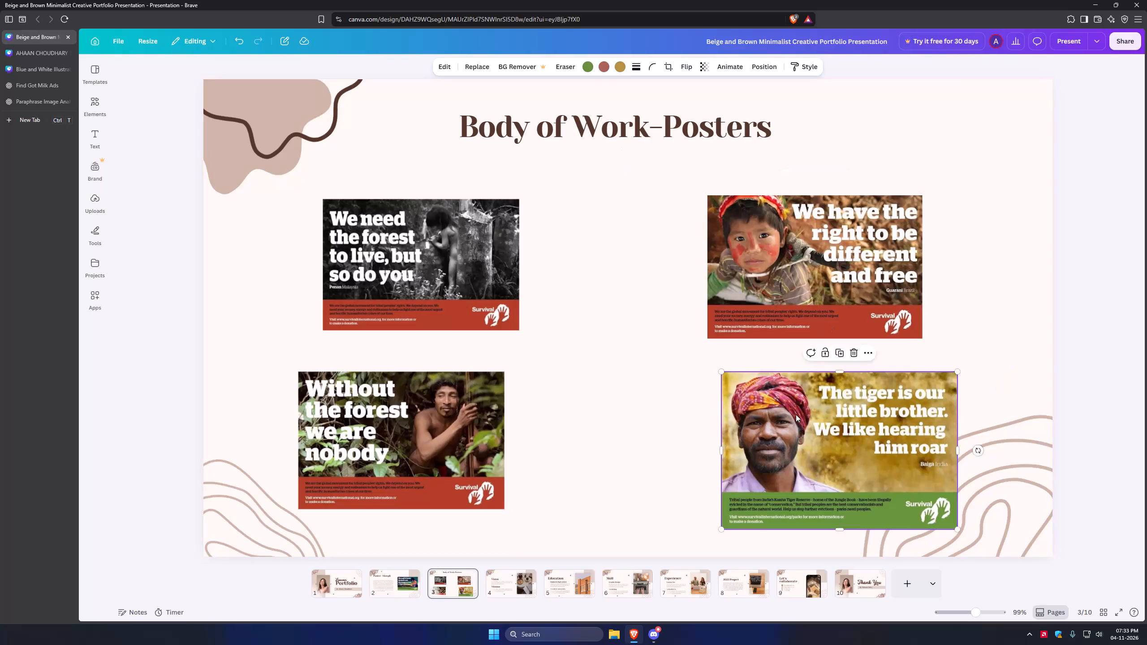
# Crop the bottom of page 3's tiger poster slightly and shift the poster a little toward the page centre.
pyautogui.moveTo(826, 529); pyautogui.dragTo(828, 512)
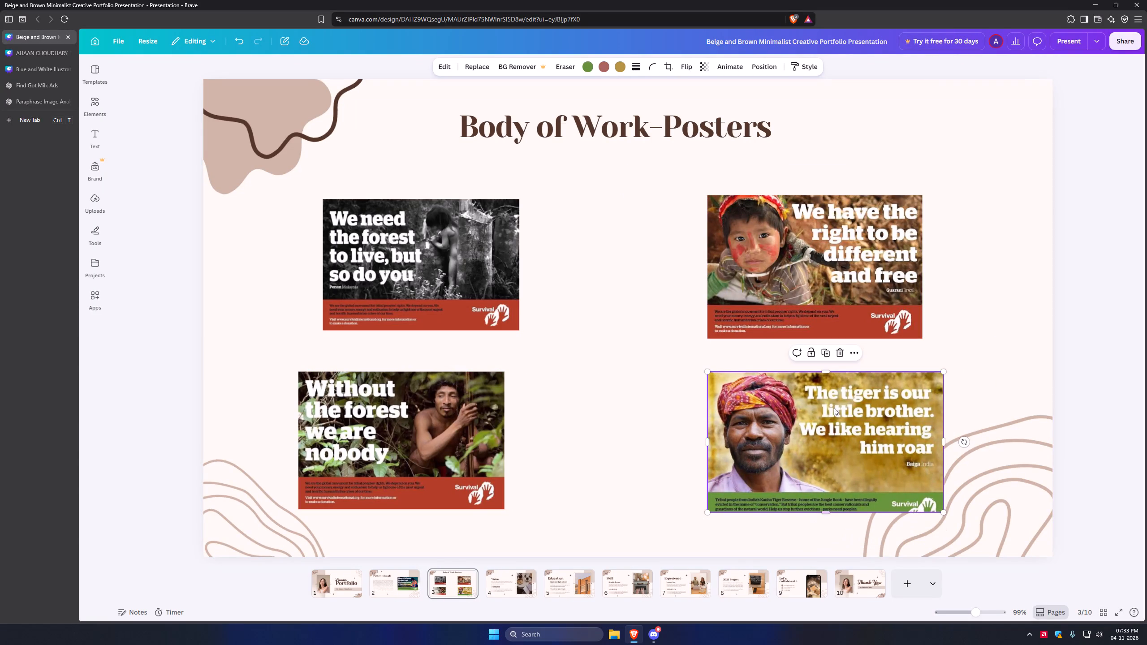
pyautogui.moveTo(833, 402); pyautogui.dragTo(821, 407)
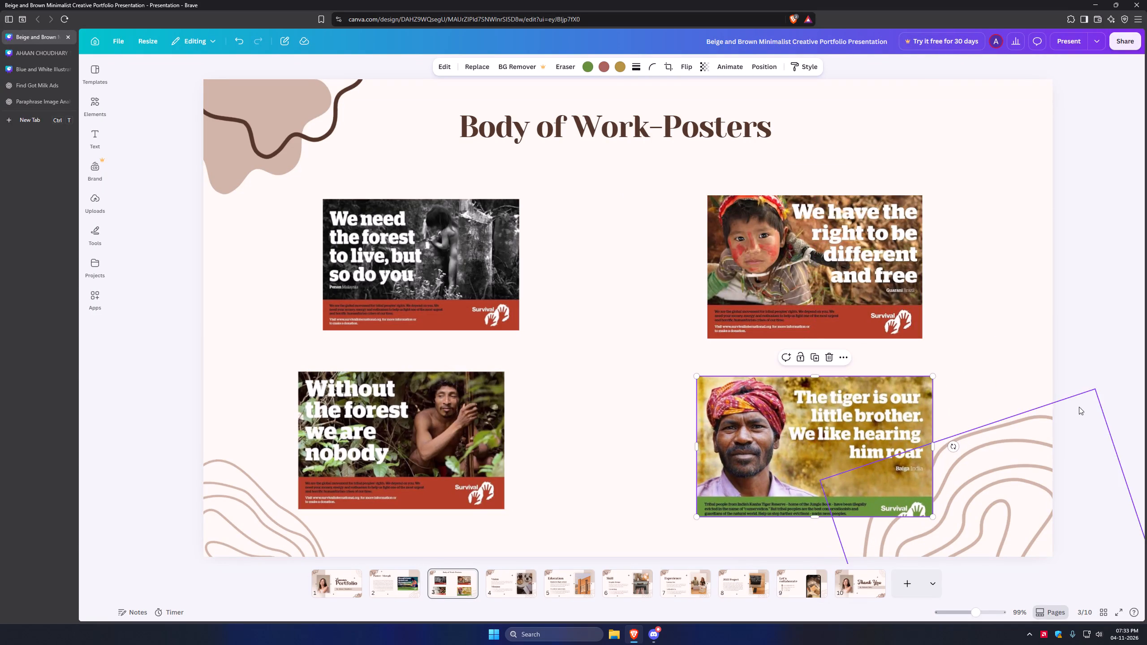
pyautogui.click(1084, 405)
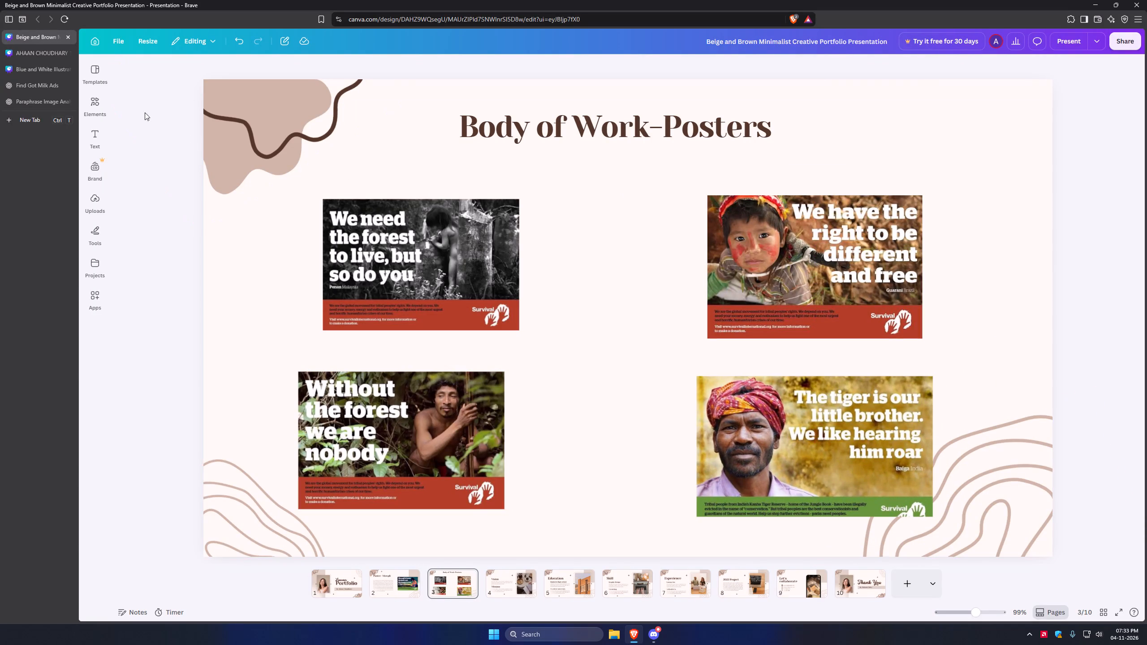
# Close the student's separate 11-G presentation and view the sample portfolio's "Advertisement-Got Milk?" page.
pyautogui.click(492, 587)
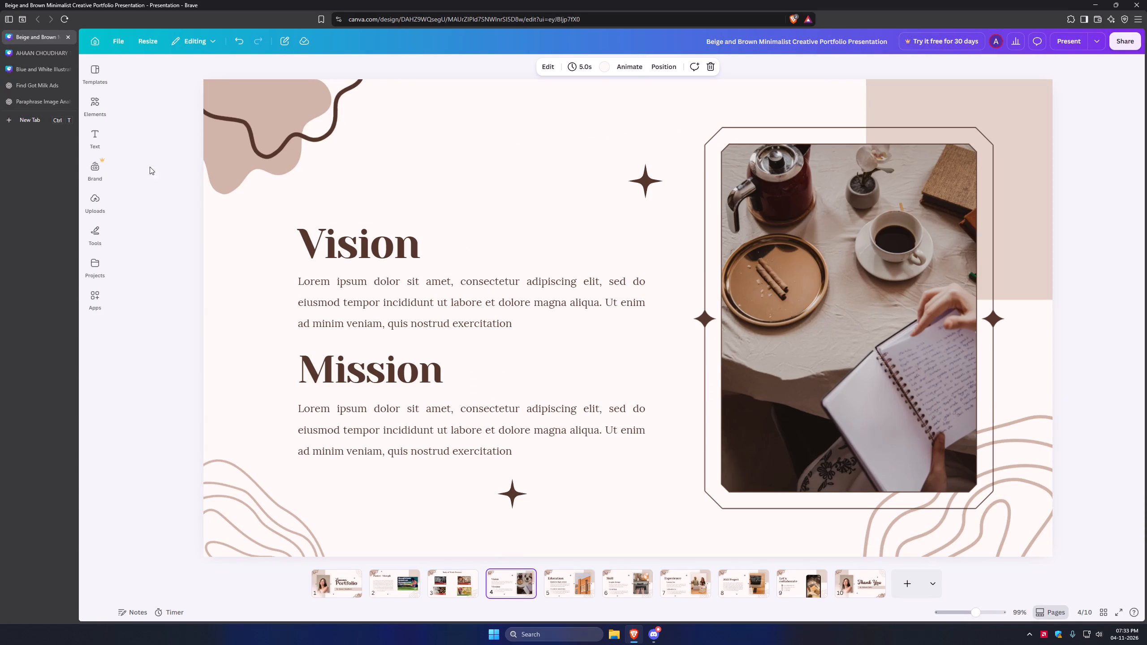
pyautogui.click(35, 48)
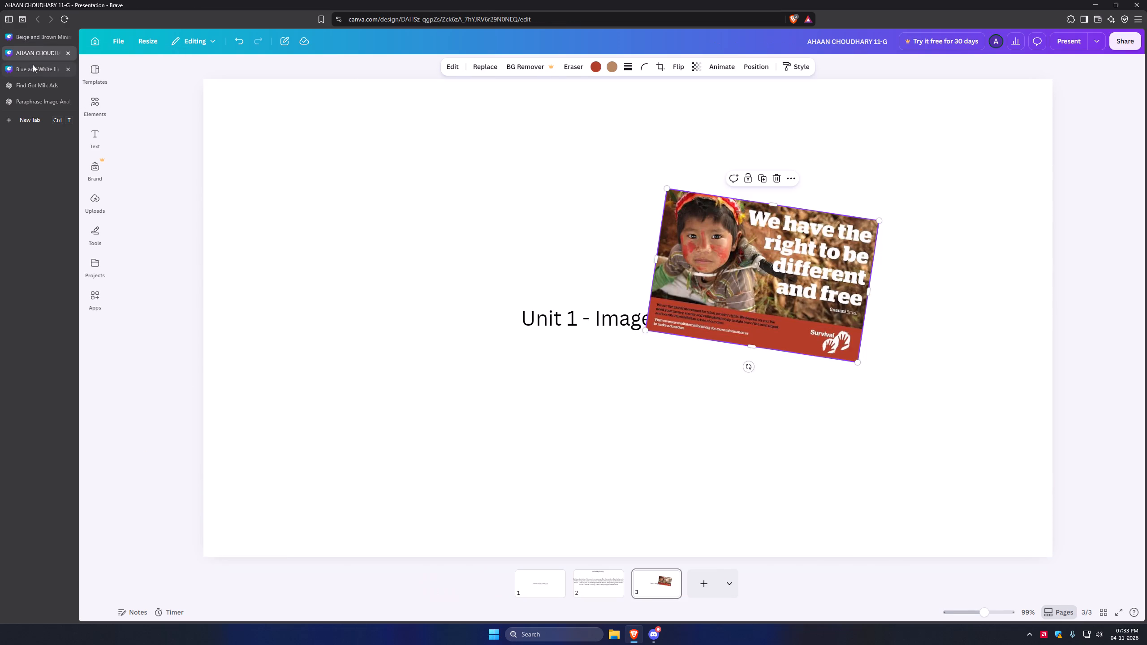
pyautogui.click(33, 65)
pyautogui.click(68, 54)
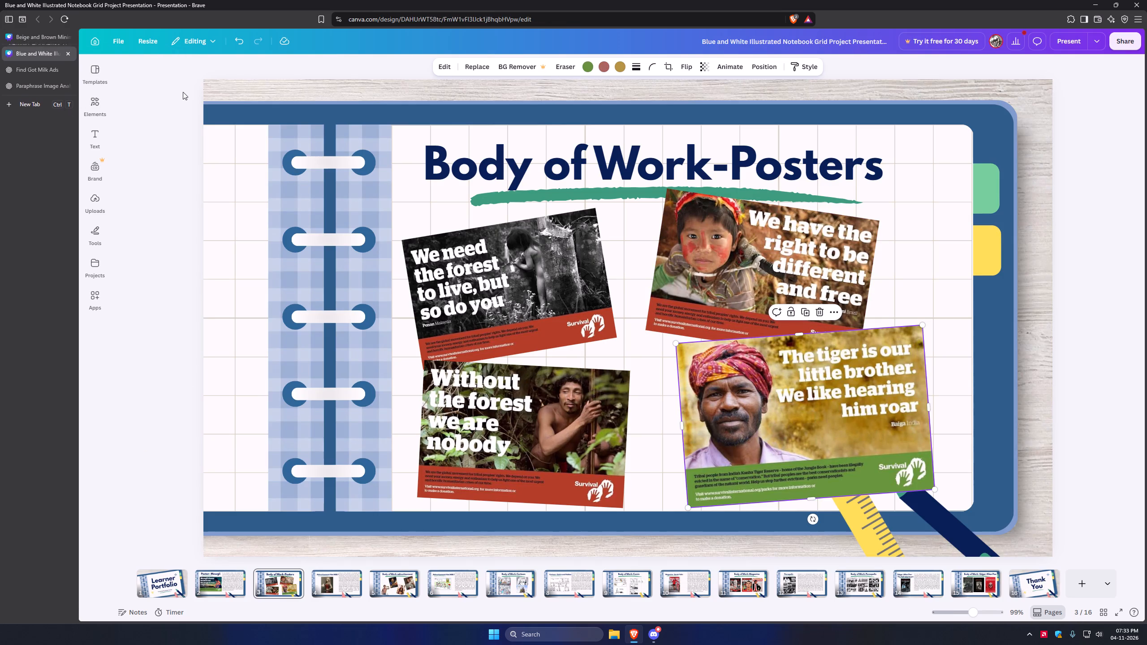
pyautogui.click(328, 587)
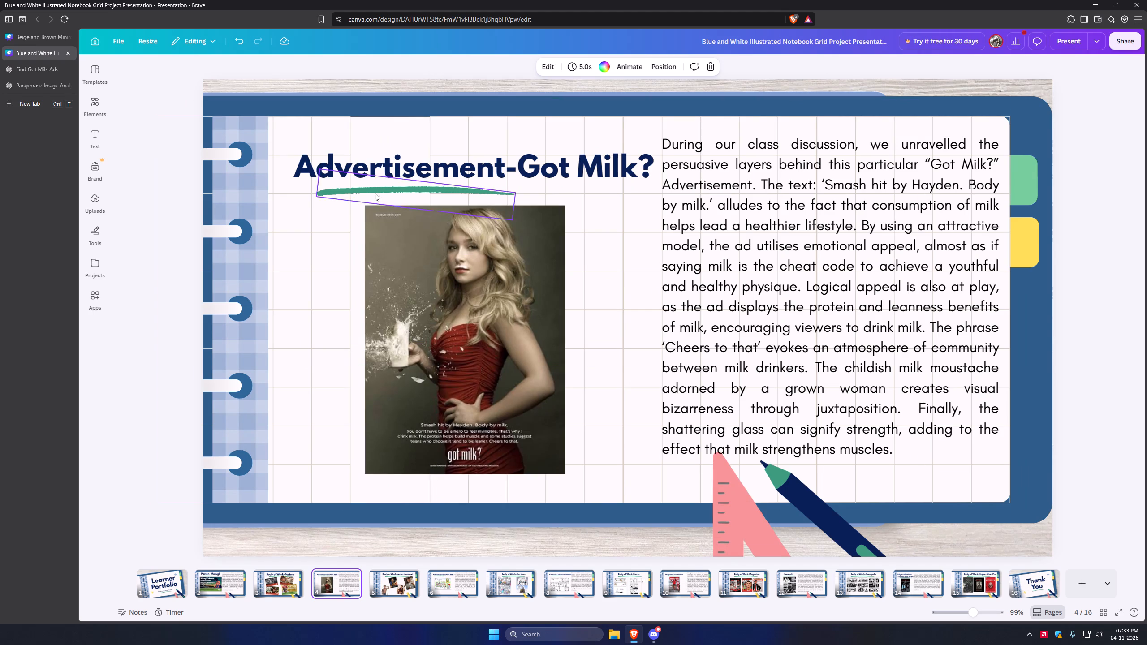
# Delete the framed portrait photo and the beige panel behind it from the portfolio's cover page.
pyautogui.click(22, 34)
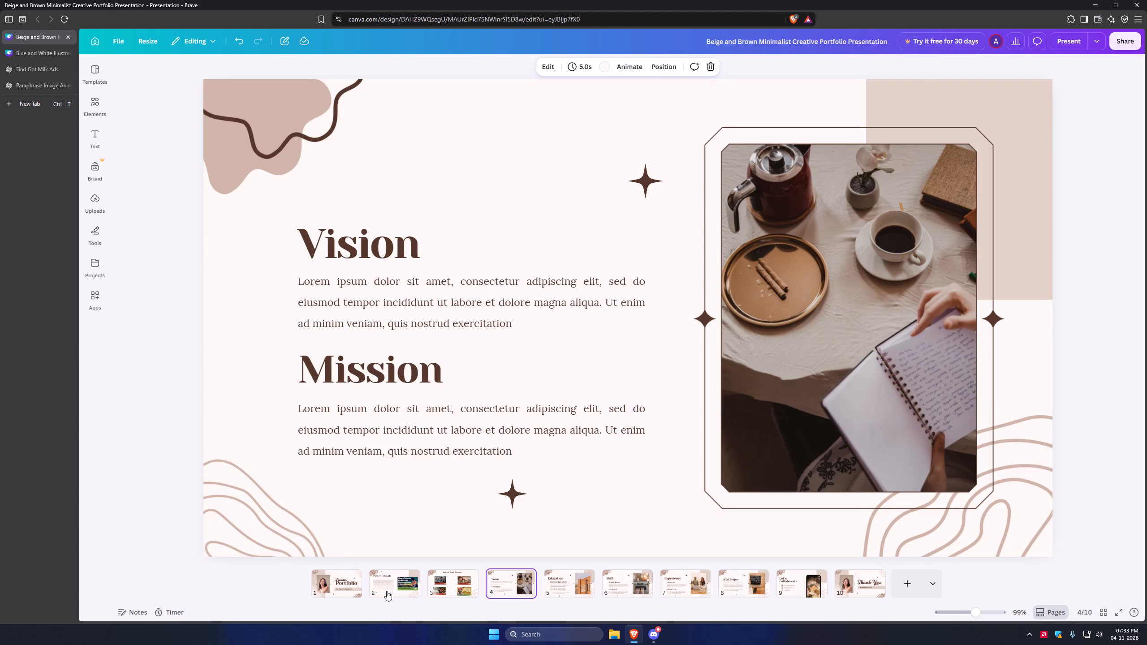
pyautogui.click(387, 591)
pyautogui.click(336, 592)
pyautogui.click(396, 357)
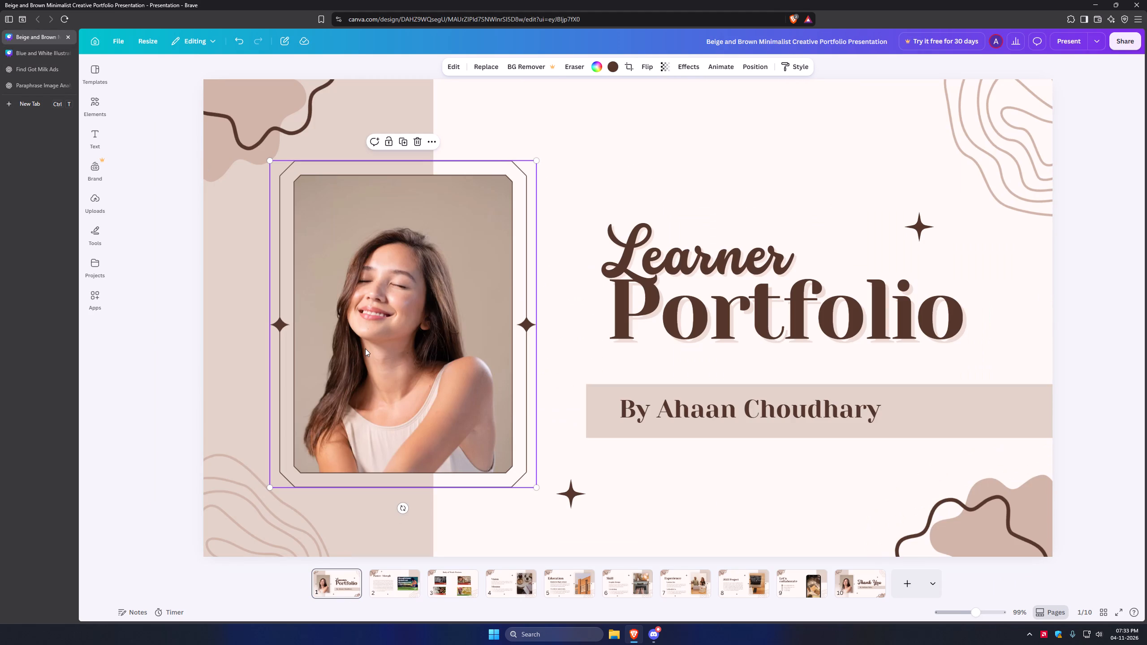
pyautogui.press('Delete')
pyautogui.press('Delete')
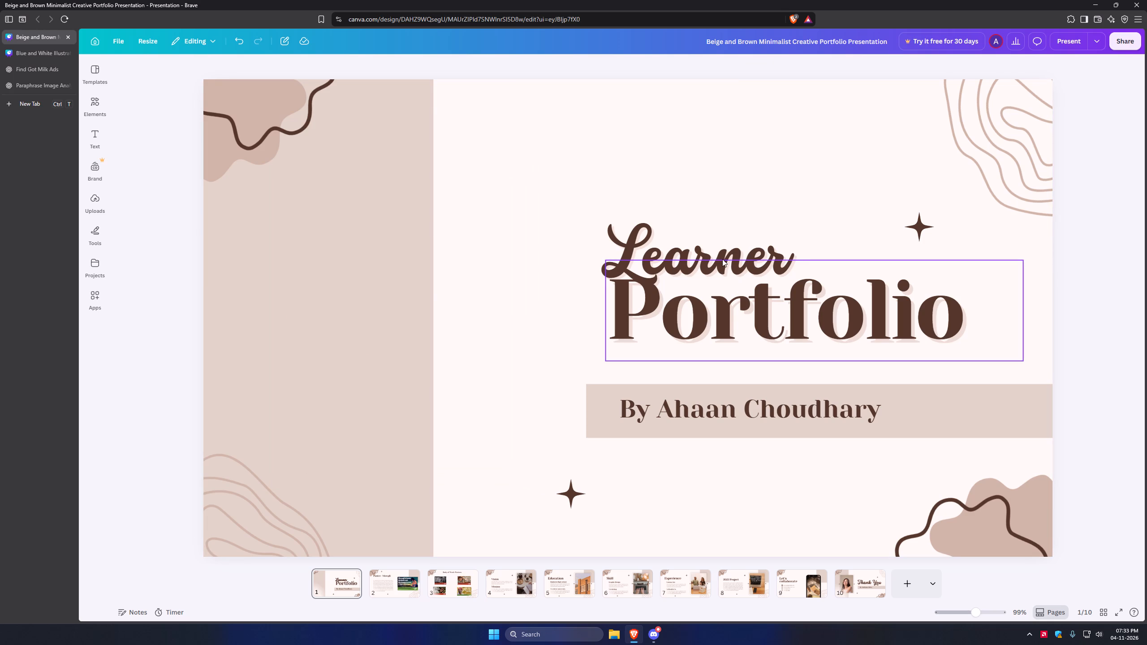
pyautogui.click(355, 279)
pyautogui.press('Delete')
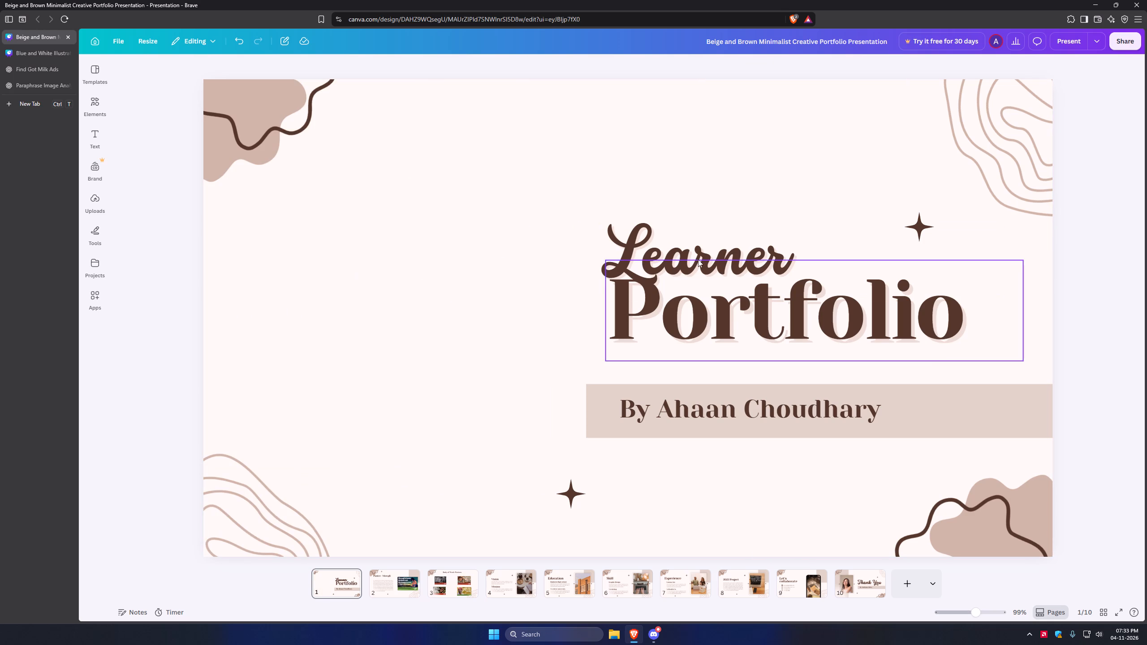
# Move the cover's "Portfolio" title to the page's upper centre and place "Learner" centred above it.
pyautogui.moveTo(712, 281); pyautogui.dragTo(528, 178)
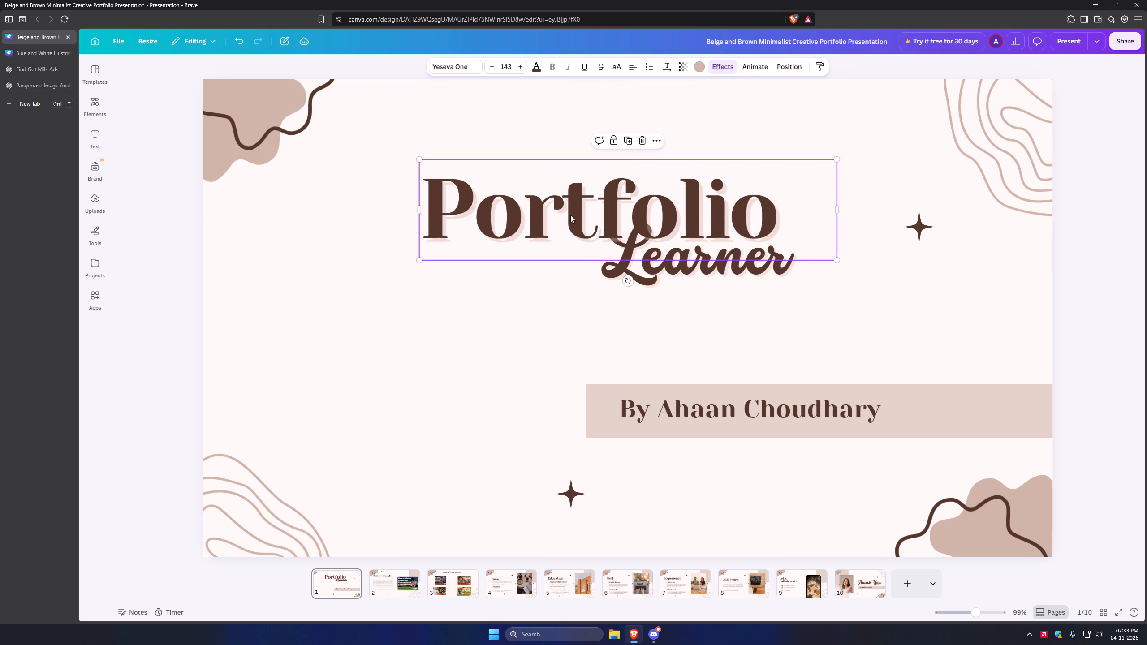
pyautogui.moveTo(677, 280); pyautogui.dragTo(512, 152)
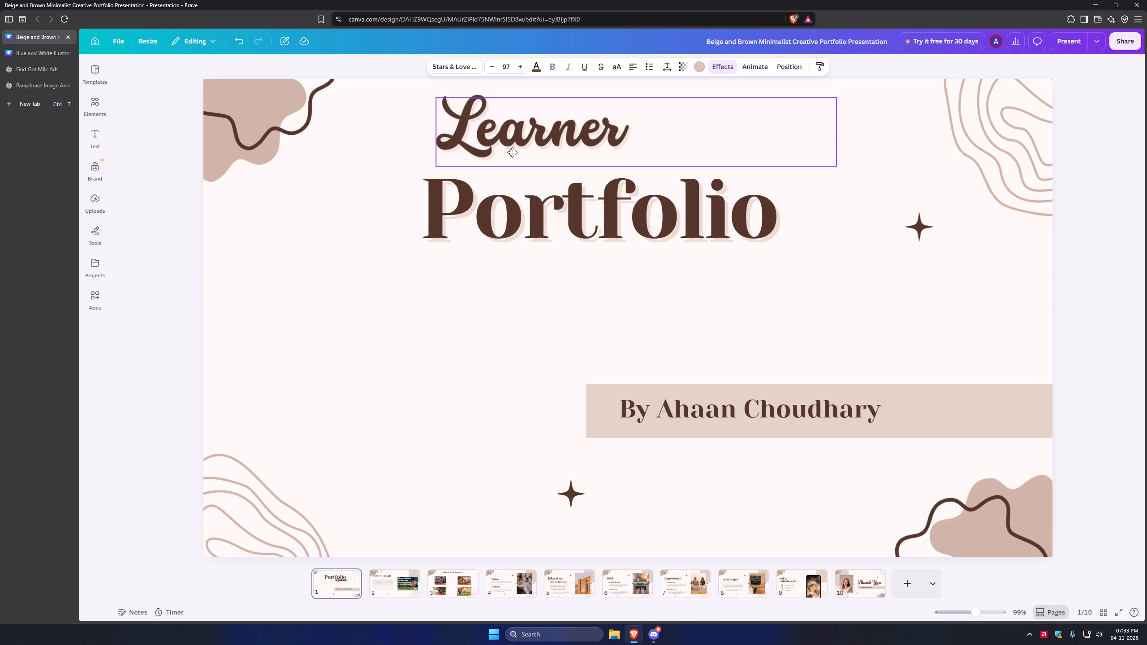
pyautogui.moveTo(512, 152); pyautogui.dragTo(581, 157)
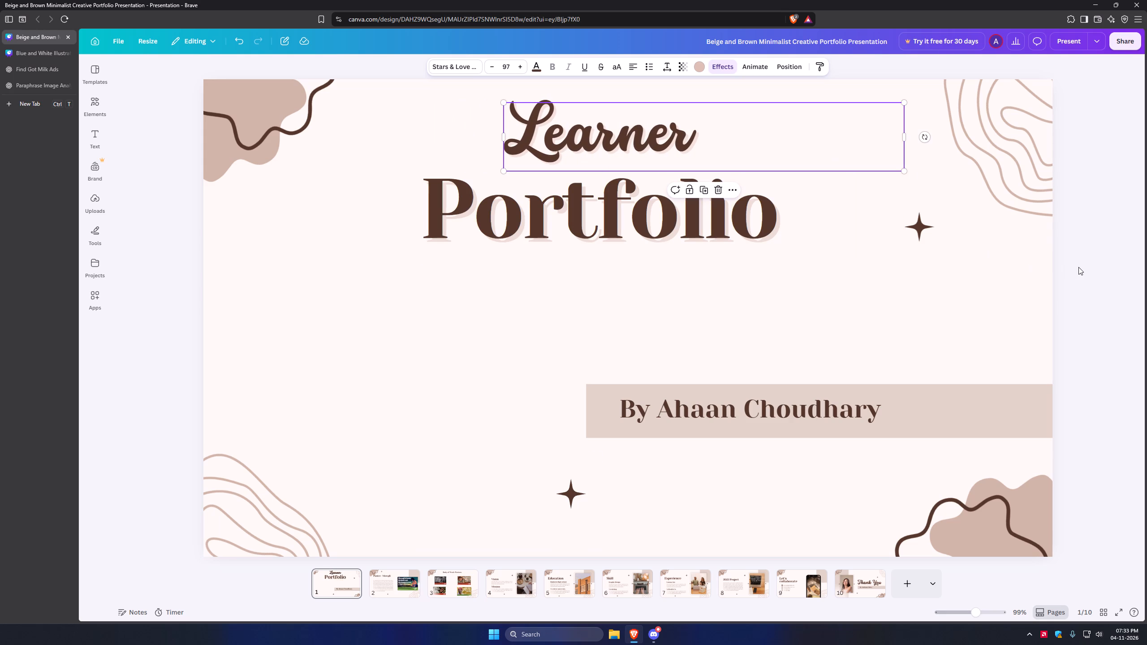
pyautogui.click(1078, 267)
# Centre the beige band horizontally on the cover and centre the author line on it.
pyautogui.moveTo(910, 421); pyautogui.dragTo(681, 410)
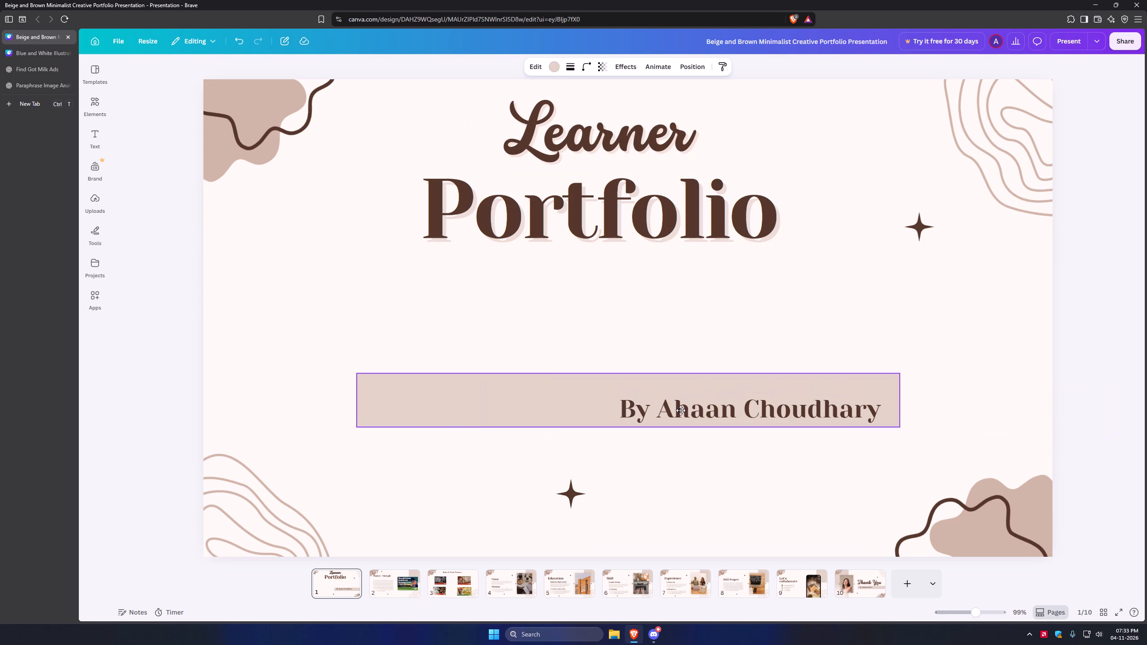
pyautogui.moveTo(681, 410); pyautogui.dragTo(683, 415)
pyautogui.moveTo(787, 416); pyautogui.dragTo(664, 415)
pyautogui.click(1059, 415)
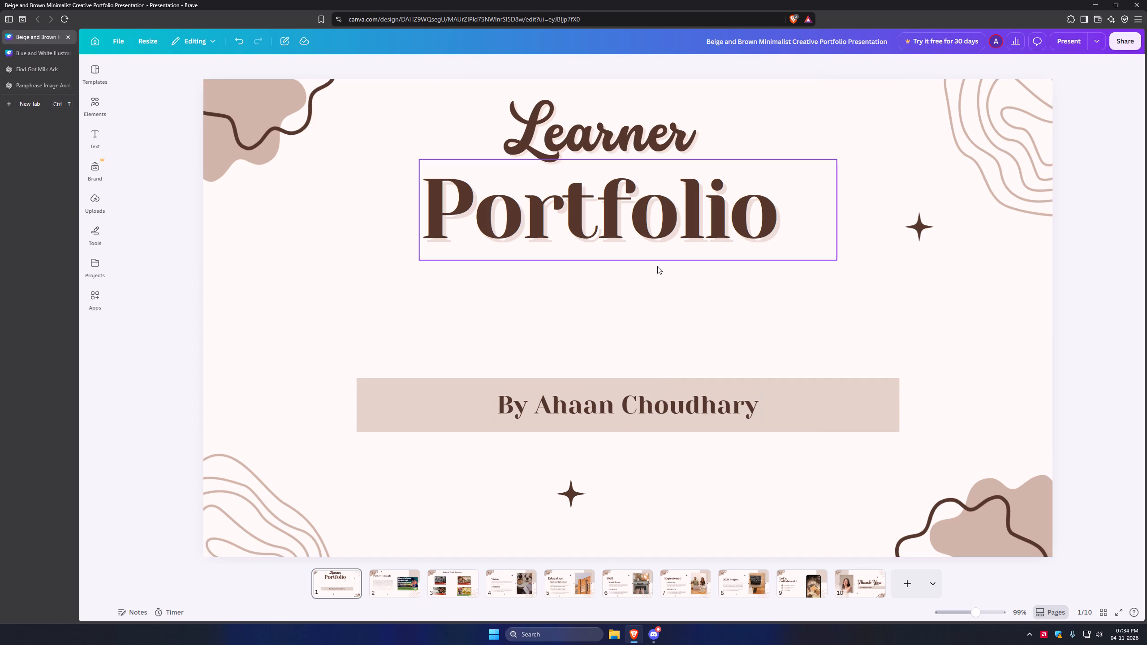
# Review the portfolio's finished and remaining template pages, and glance at the sample's "Advertisement-Got Milk?" page.
pyautogui.click(385, 582)
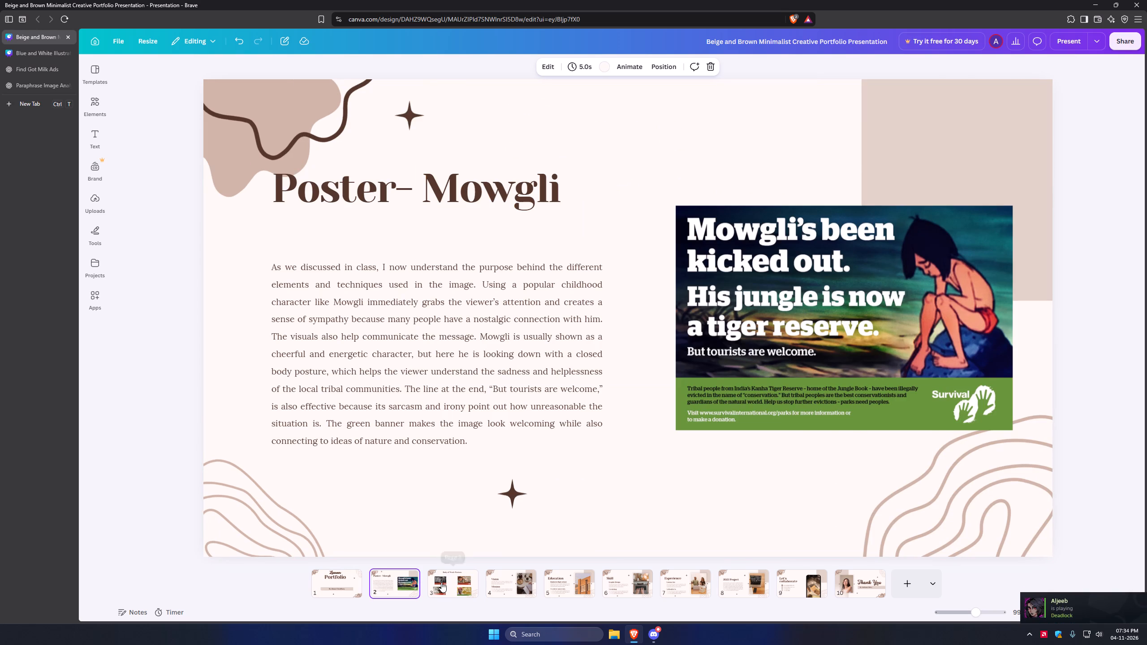
pyautogui.click(441, 582)
pyautogui.click(482, 588)
pyautogui.click(500, 586)
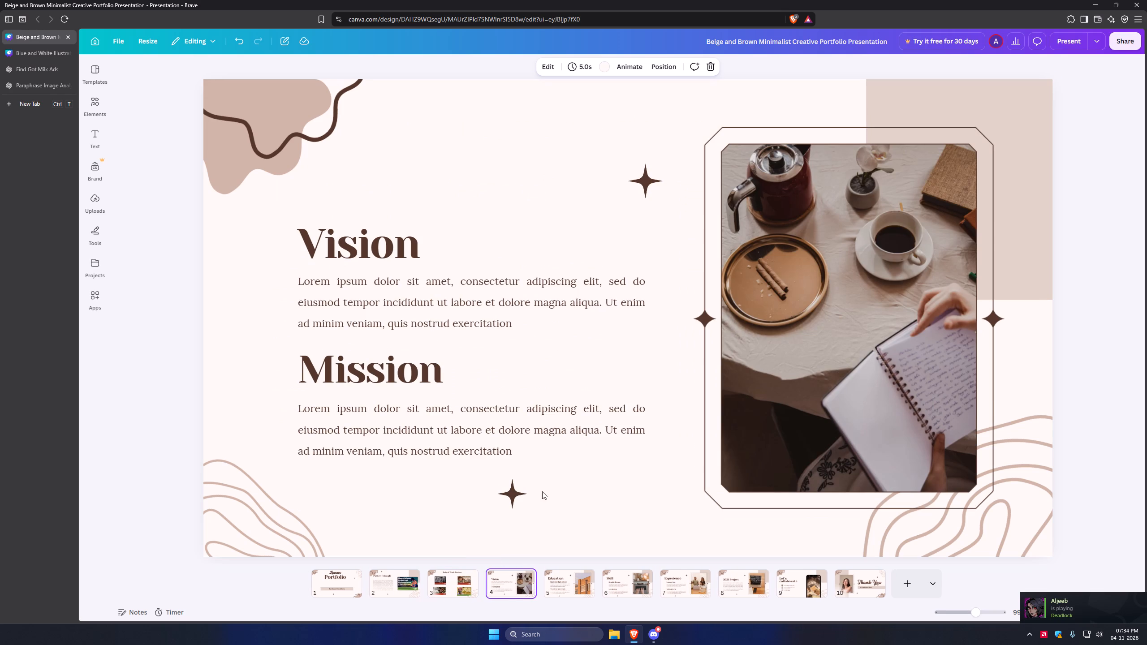
pyautogui.click(34, 53)
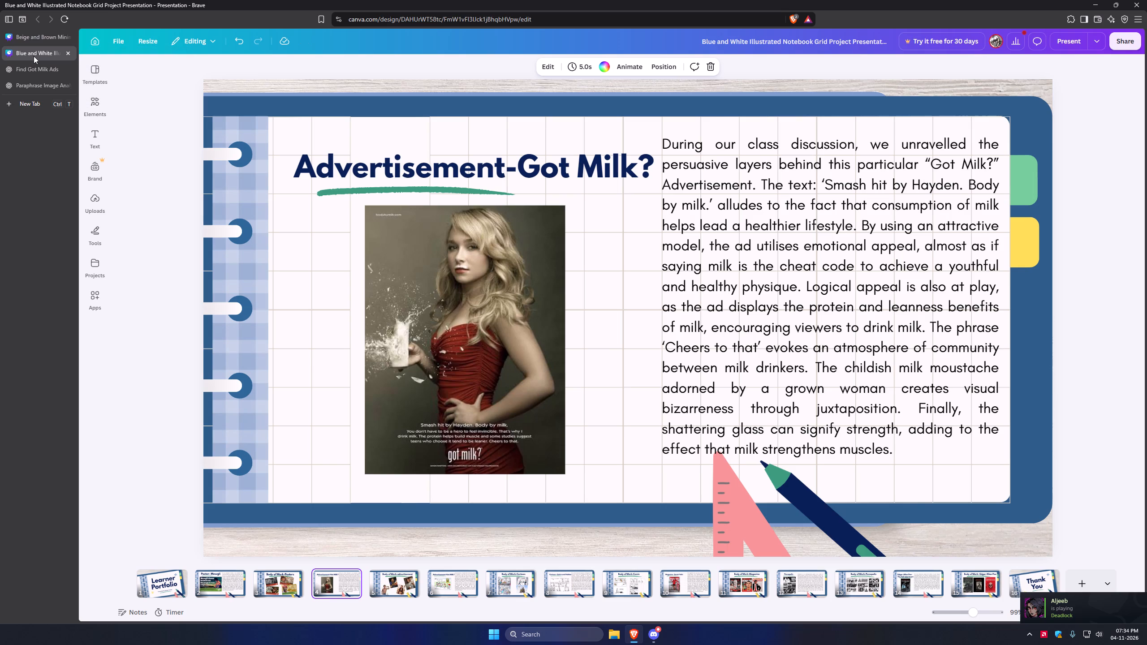
pyautogui.click(39, 37)
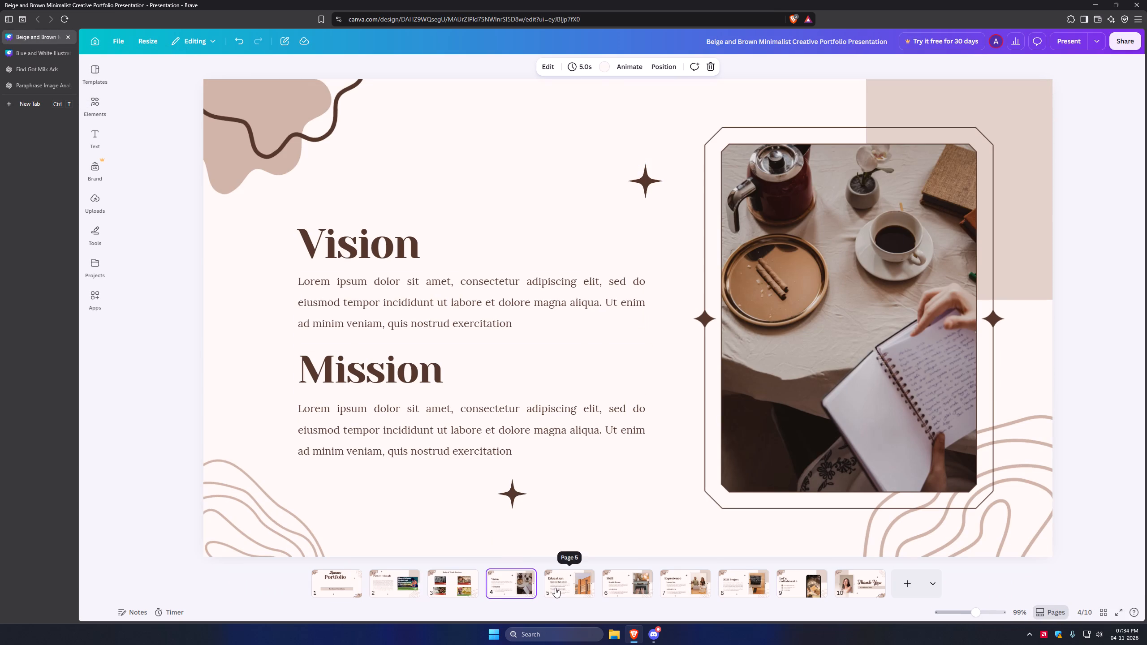
pyautogui.click(555, 588)
pyautogui.click(627, 582)
pyautogui.click(722, 582)
pyautogui.click(795, 578)
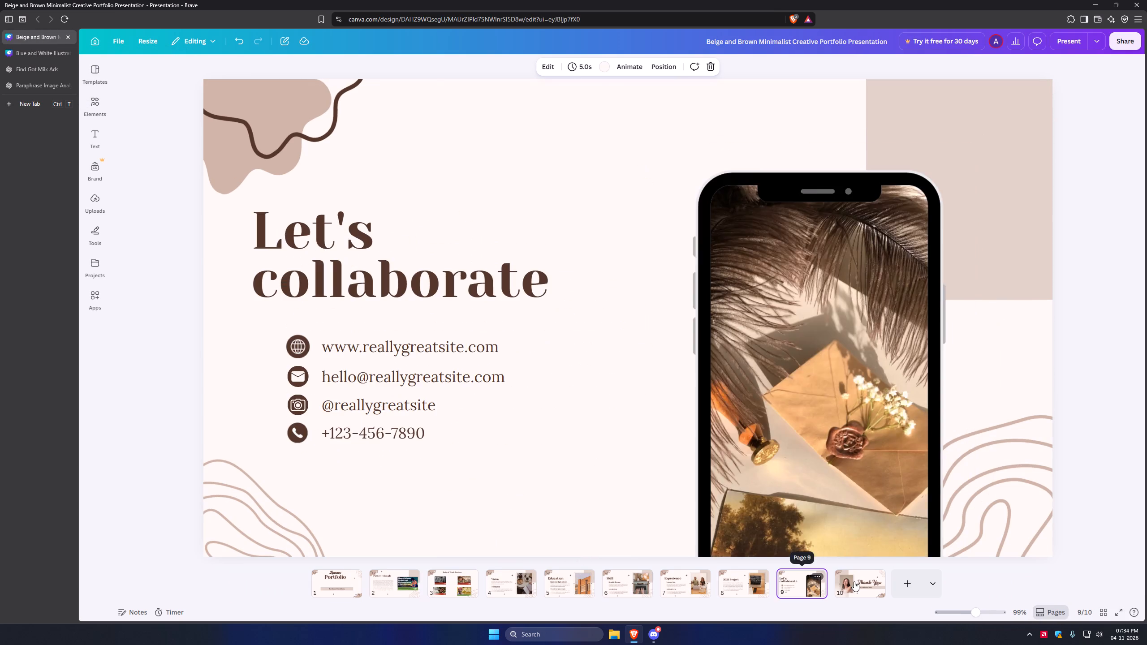
pyautogui.click(854, 581)
# Delete the six unused template pages from Vision and Mission through "Let's collaborate", keeping the Thank You page.
pyautogui.click(521, 594)
pyautogui.press('Delete')
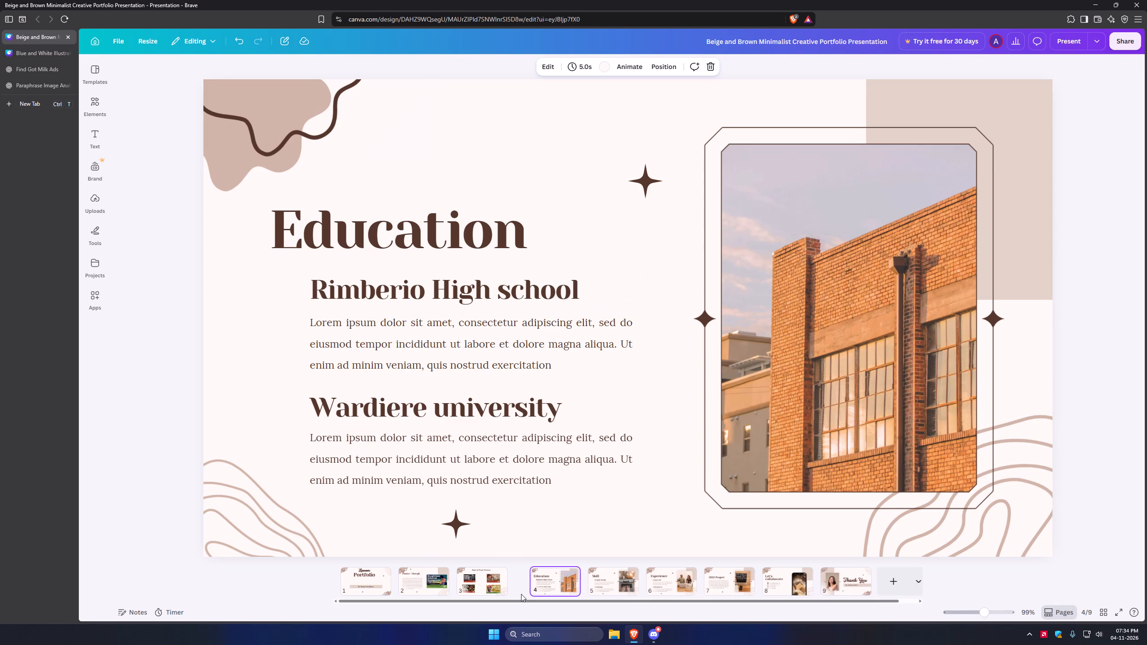
pyautogui.press('Delete')
pyautogui.press('Delete')
pyautogui.press('Delete')
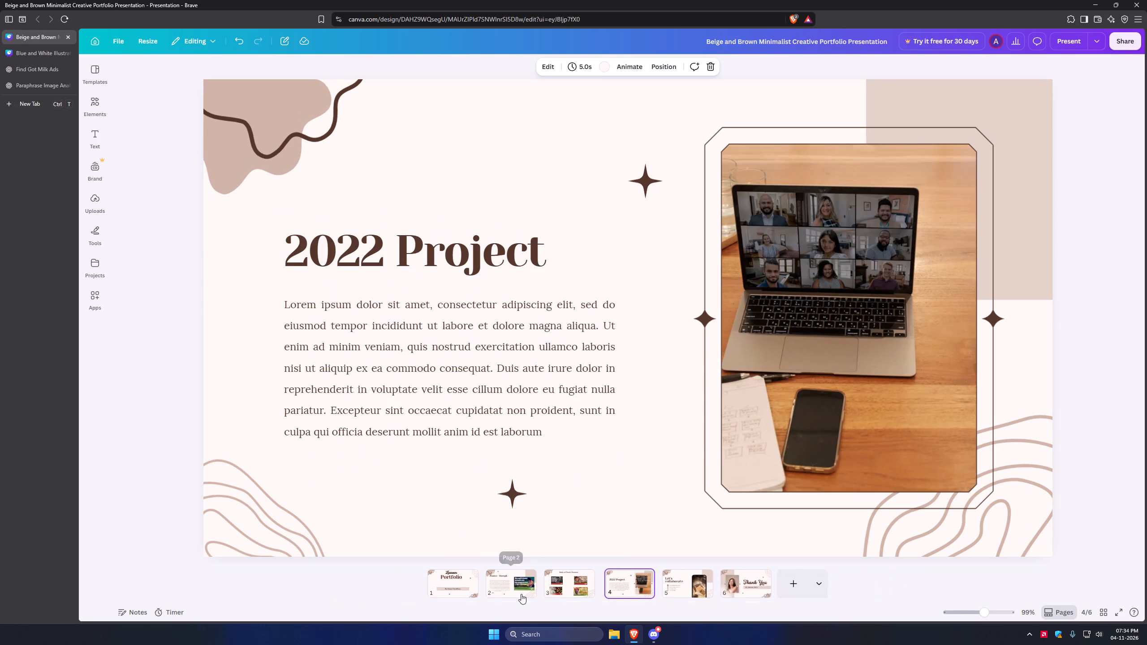
pyautogui.press('Delete')
pyautogui.press('Delete')
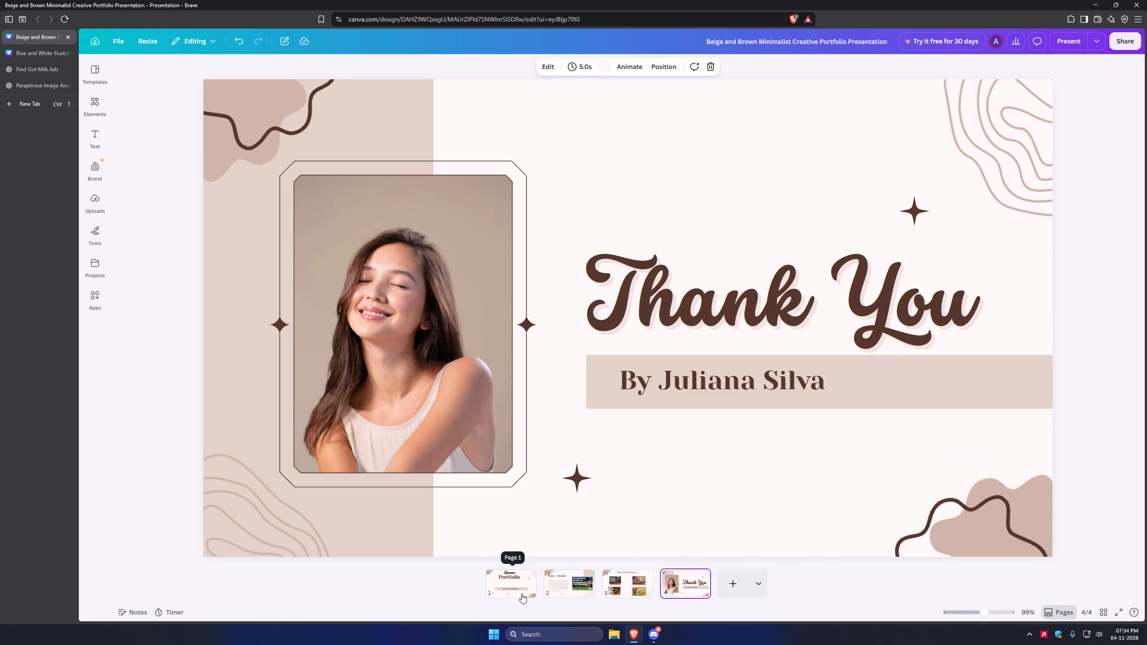
# Duplicate the "Poster- Mowgli" page and place the copy as page 4, just before the Thank You page.
pyautogui.click(31, 56)
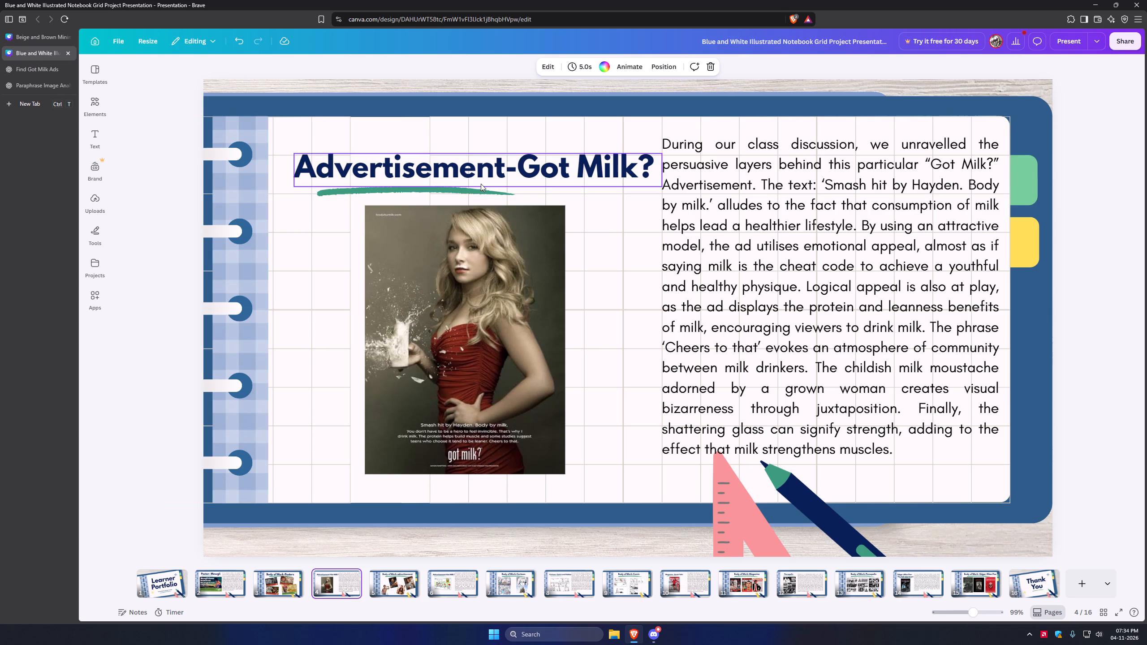
pyautogui.click(43, 37)
pyautogui.click(572, 579)
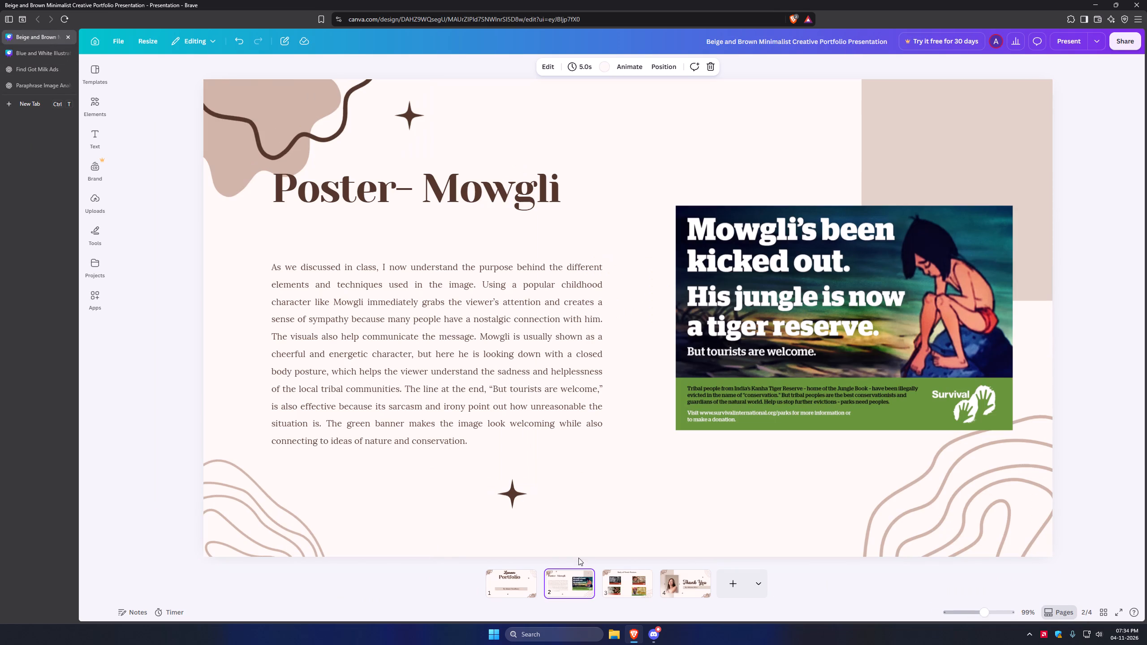
pyautogui.hotkey('ctrl', 'c')
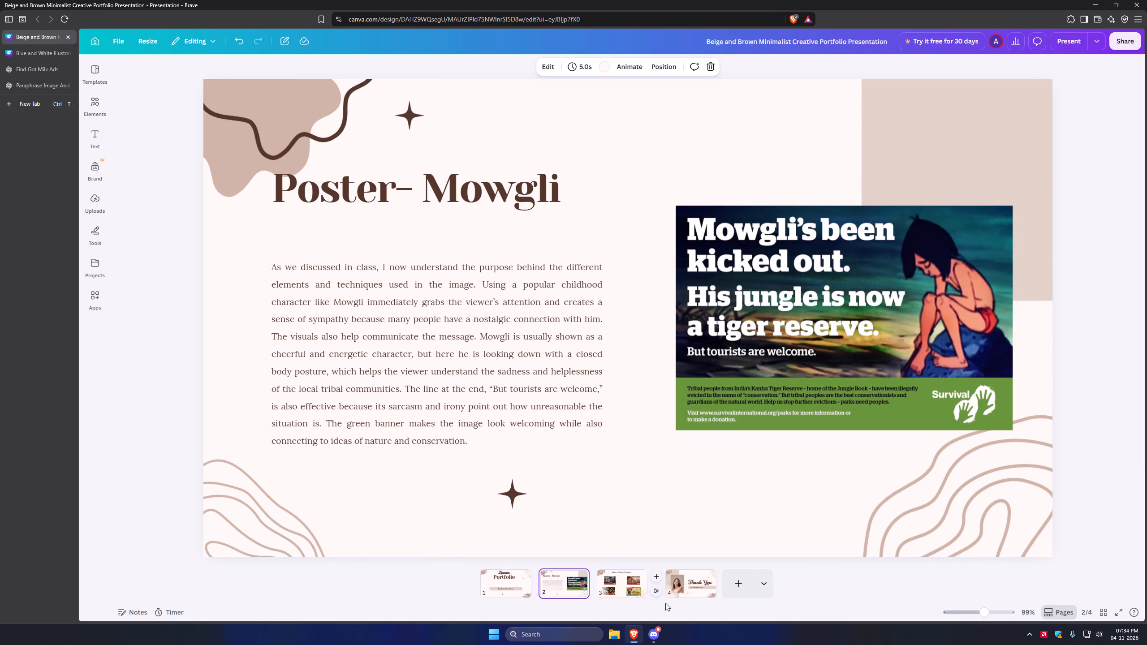
pyautogui.hotkey('ctrl', 'v')
pyautogui.moveTo(588, 584); pyautogui.dragTo(677, 584)
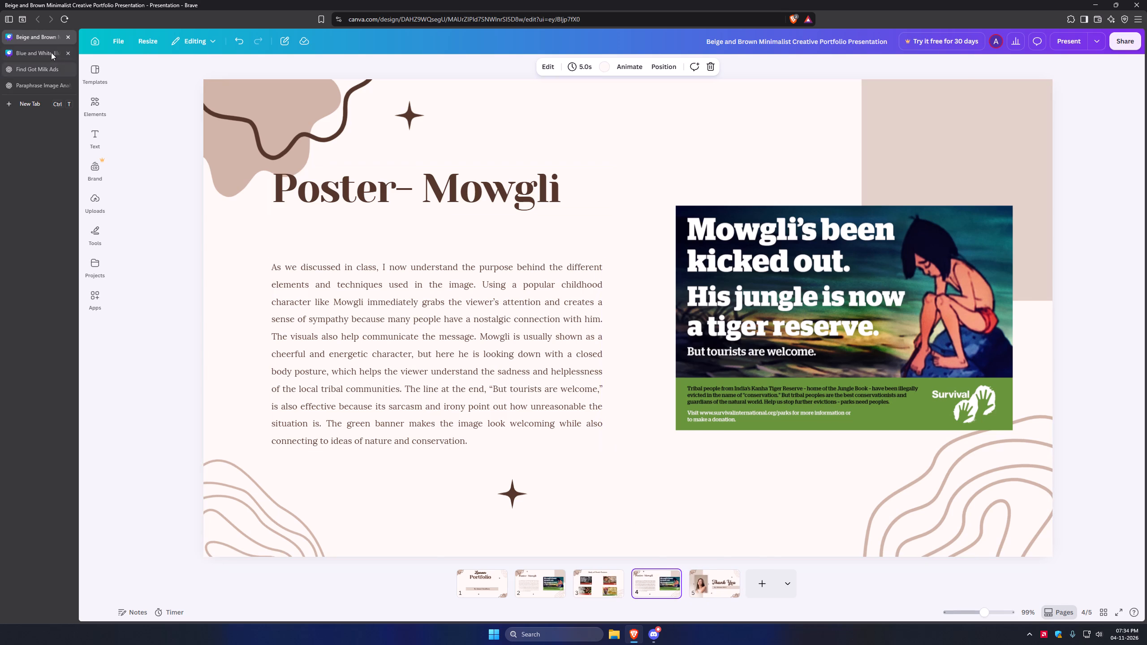
# Replace page 4's heading with "Advertisement-Got Milk?" copied from the sample portfolio.
pyautogui.click(51, 52)
pyautogui.tripleClick(423, 171)
pyautogui.hotkey('ctrl', 'c')
pyautogui.click(46, 32)
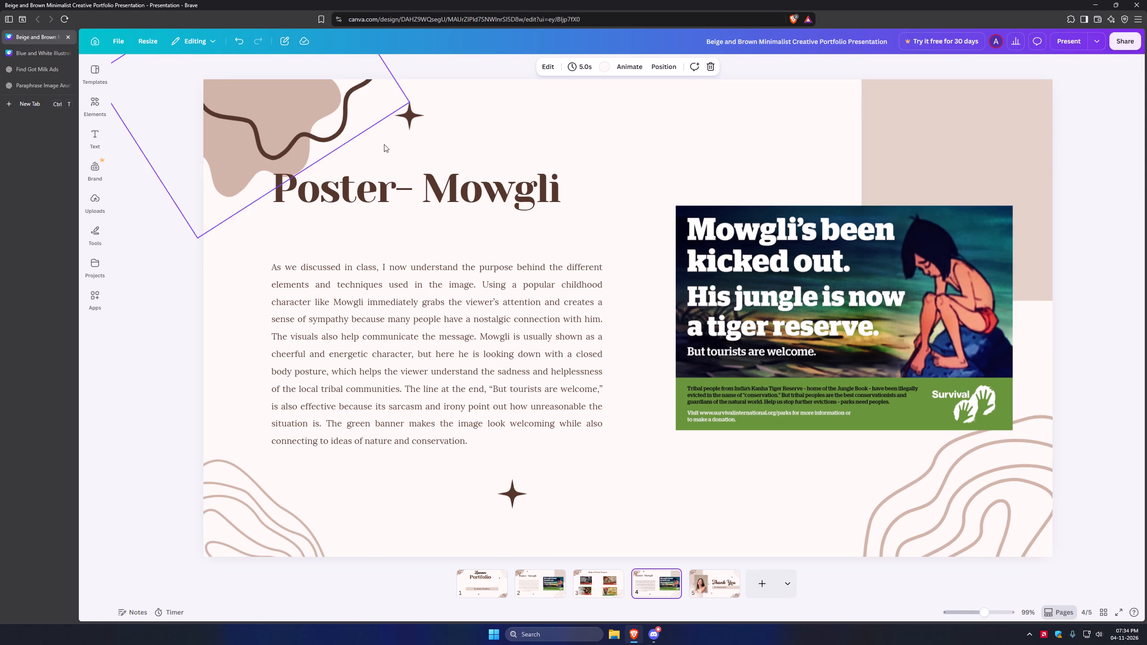
pyautogui.click(448, 163)
pyautogui.doubleClick(435, 203)
pyautogui.hotkey('ctrl', 'v')
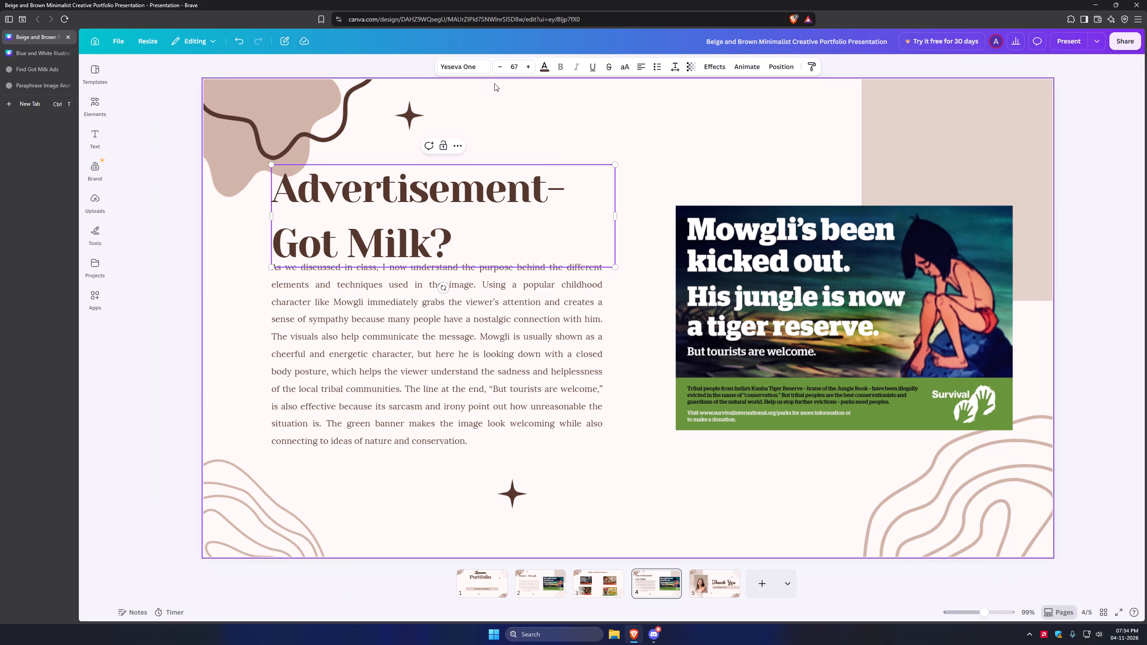
# Set the "Advertisement-Got Milk?" heading's font size to 59 and widen its text box to the Mowgli poster's left edge.
pyautogui.tripleClick(500, 71)
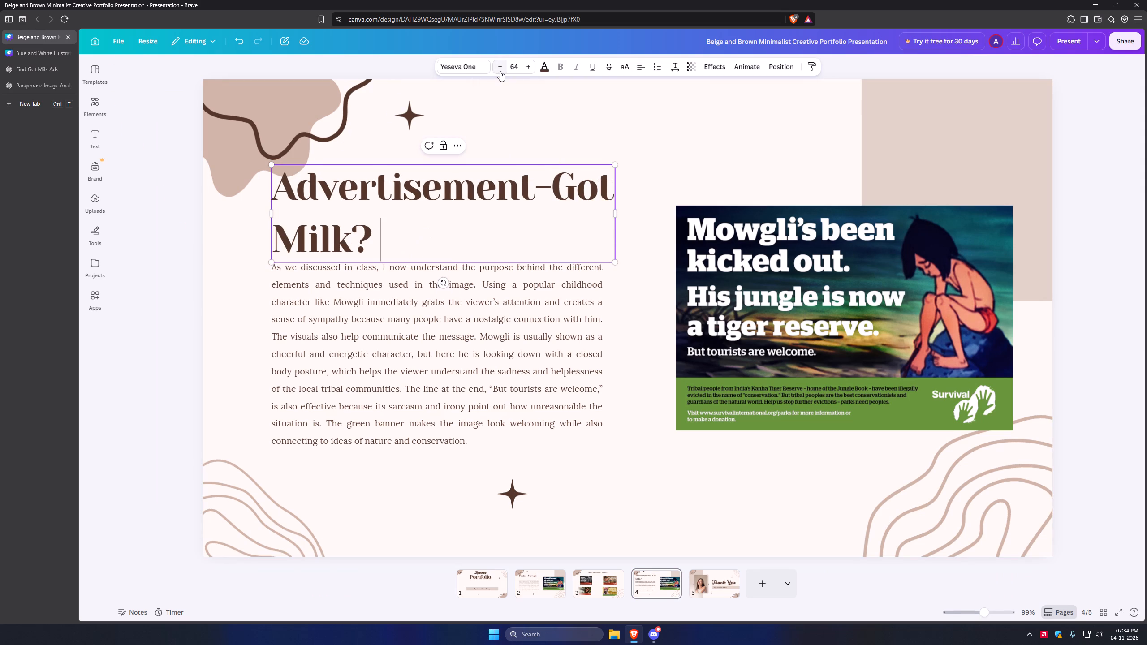
pyautogui.tripleClick(500, 71)
pyautogui.doubleClick(500, 71)
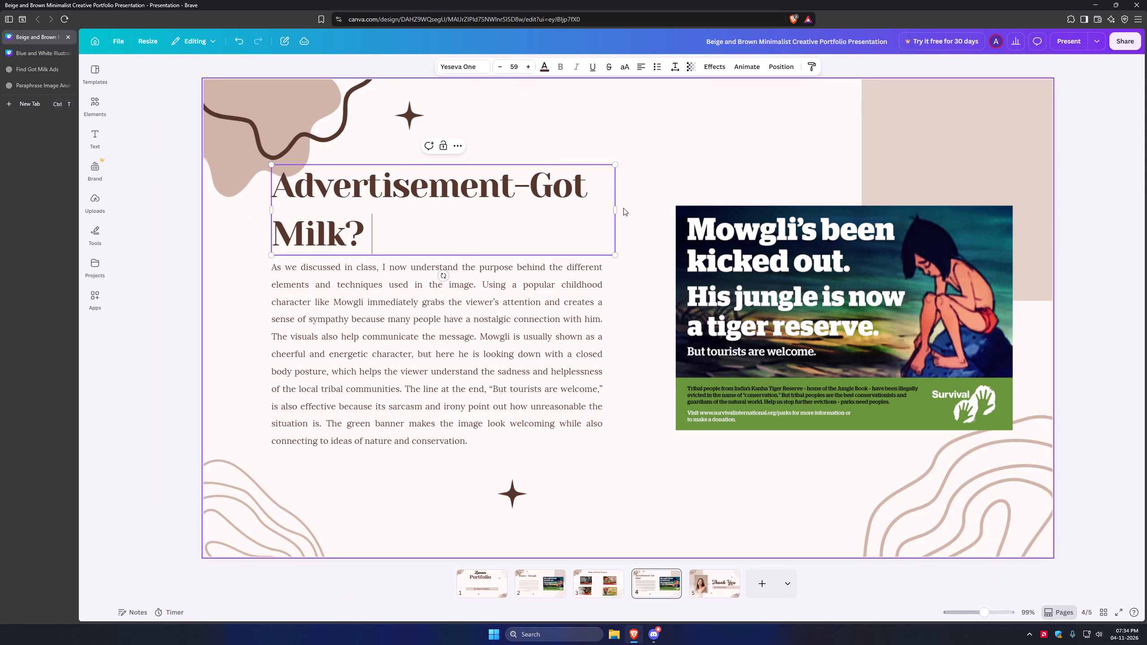
pyautogui.moveTo(620, 207); pyautogui.dragTo(672, 208)
pyautogui.moveTo(662, 208); pyautogui.dragTo(683, 208)
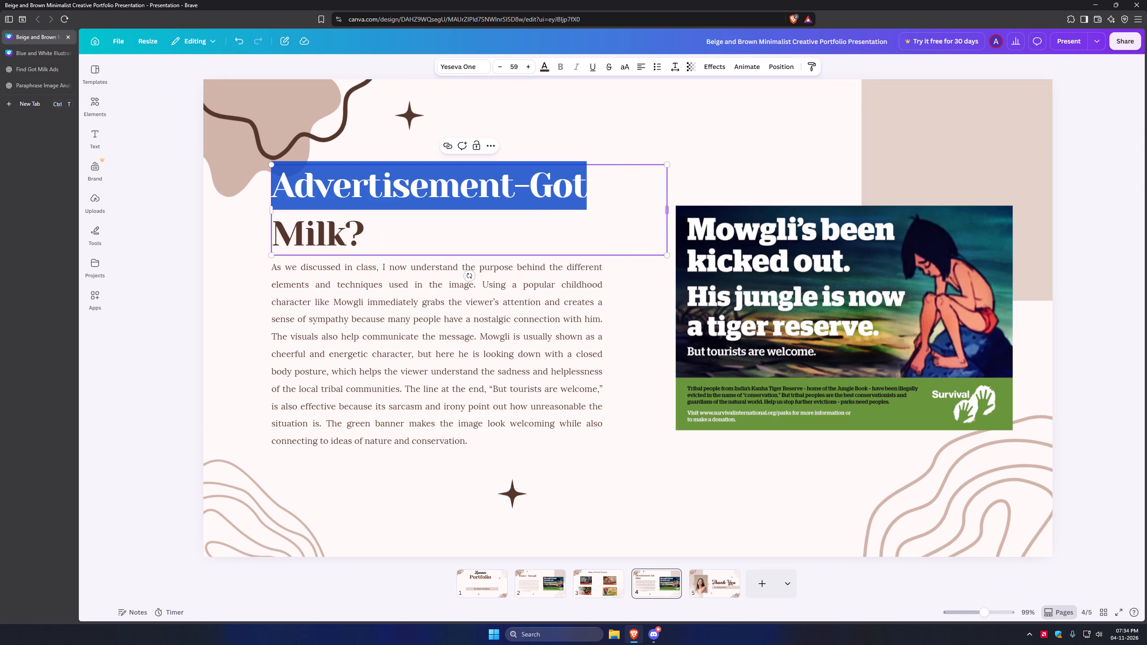
pyautogui.moveTo(666, 210); pyautogui.dragTo(676, 210)
pyautogui.click(667, 209)
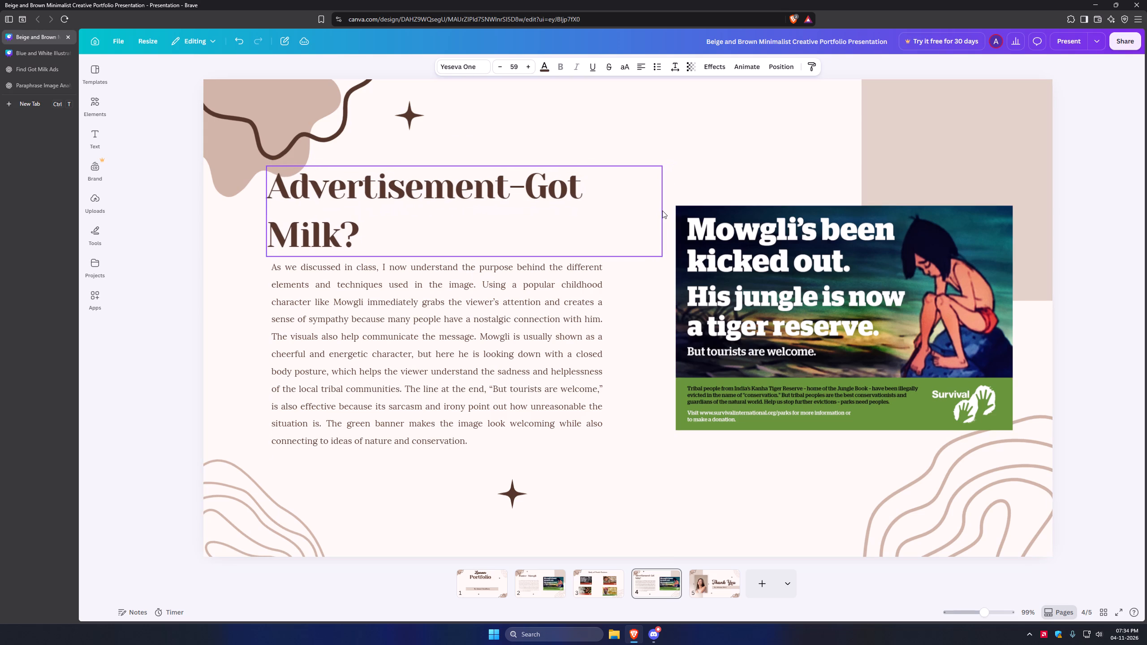
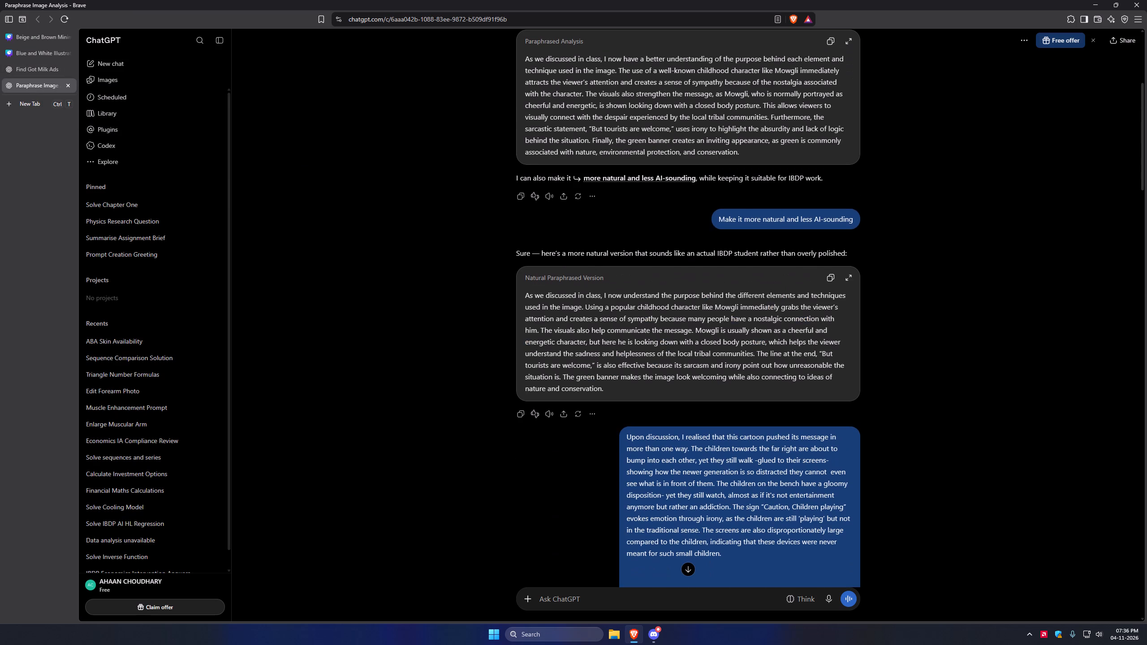
pyautogui.moveTo(565, 301); pyautogui.dragTo(697, 326)
pyautogui.click(743, 330)
pyautogui.click(42, 52)
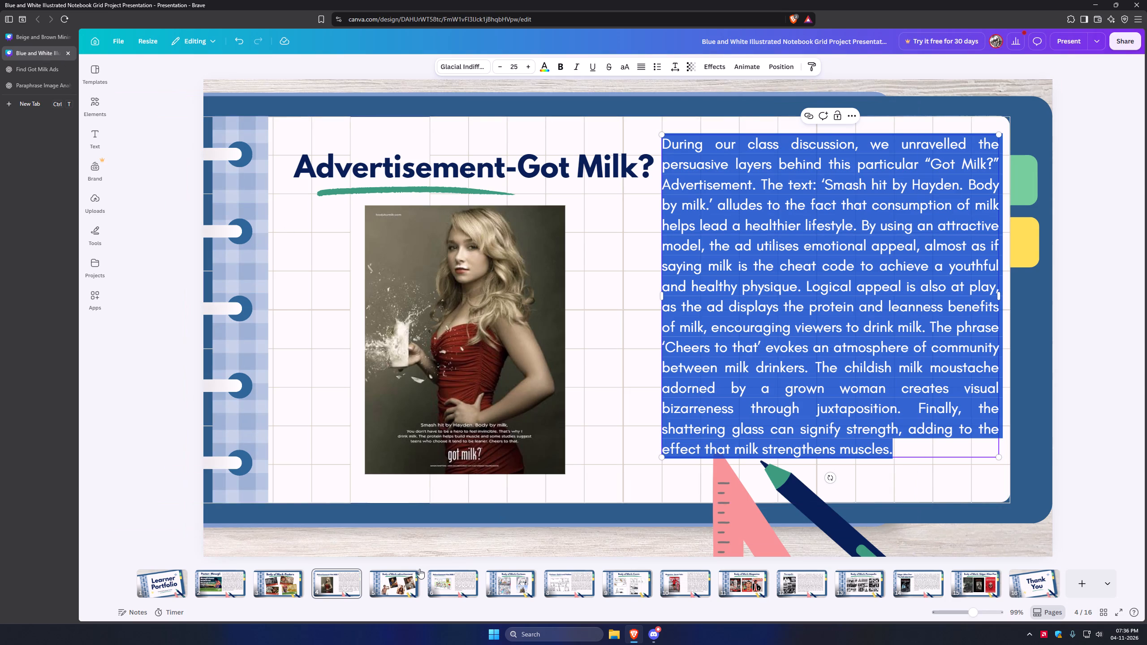
pyautogui.click(400, 580)
pyautogui.click(466, 588)
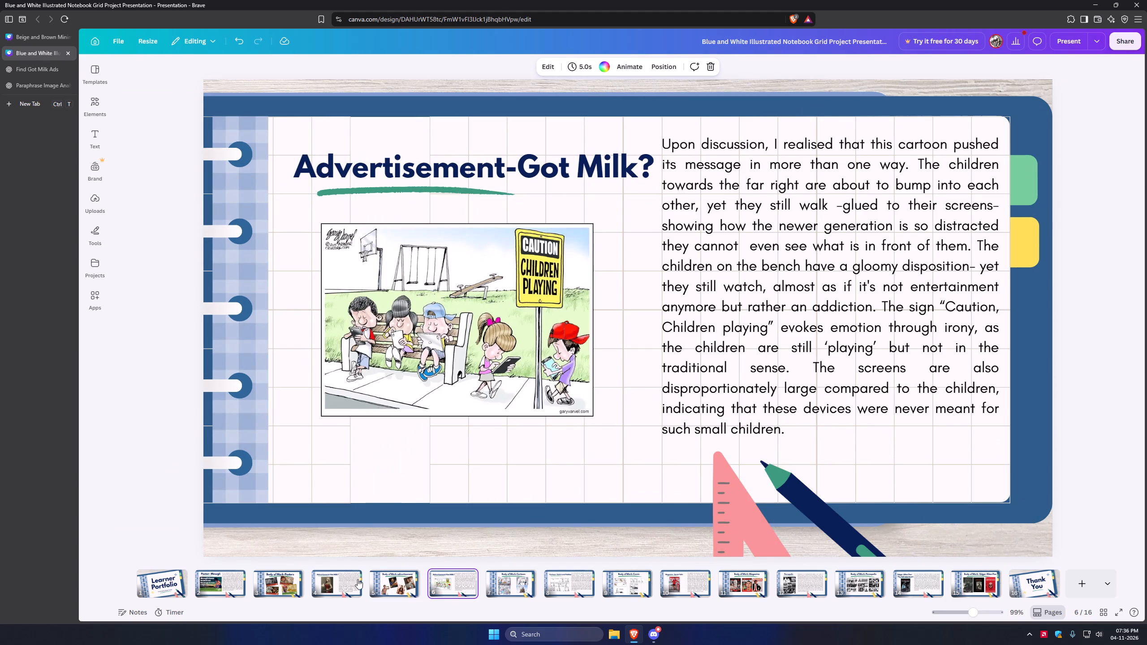
# Replace the Mowgli analysis on the portfolio's "Advertisement-Got Milk?" page with the sample portfolio's Got Milk analysis.
pyautogui.click(332, 576)
pyautogui.tripleClick(707, 295)
pyautogui.hotkey('ctrl', 'c')
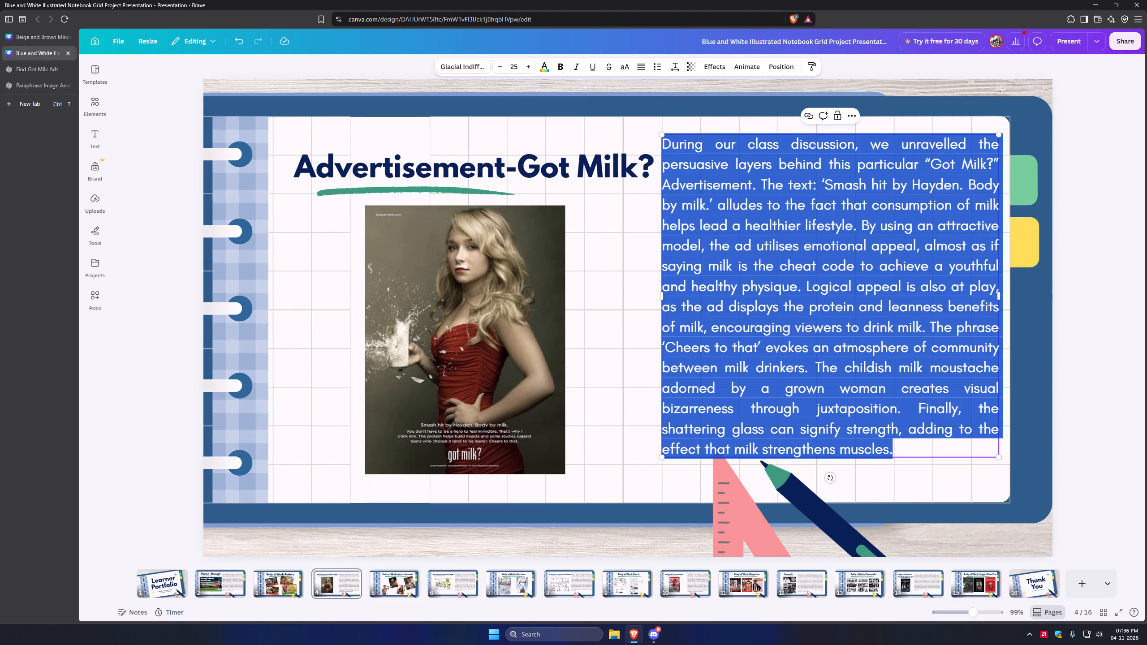
pyautogui.click(44, 31)
pyautogui.doubleClick(421, 341)
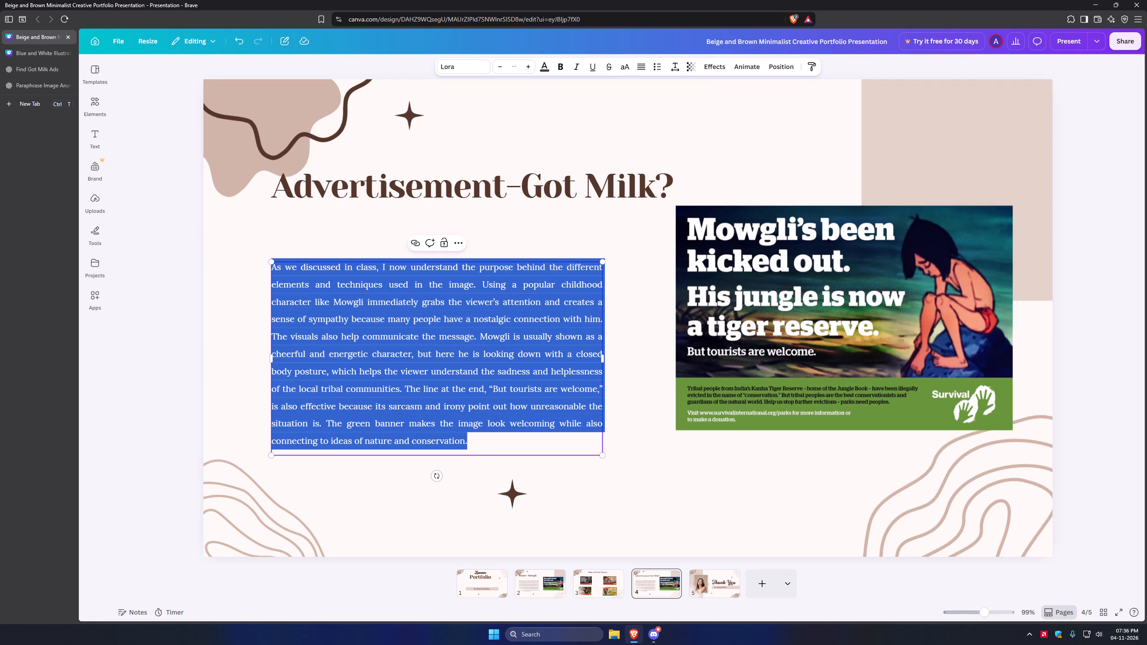
pyautogui.hotkey('ctrl', 'v')
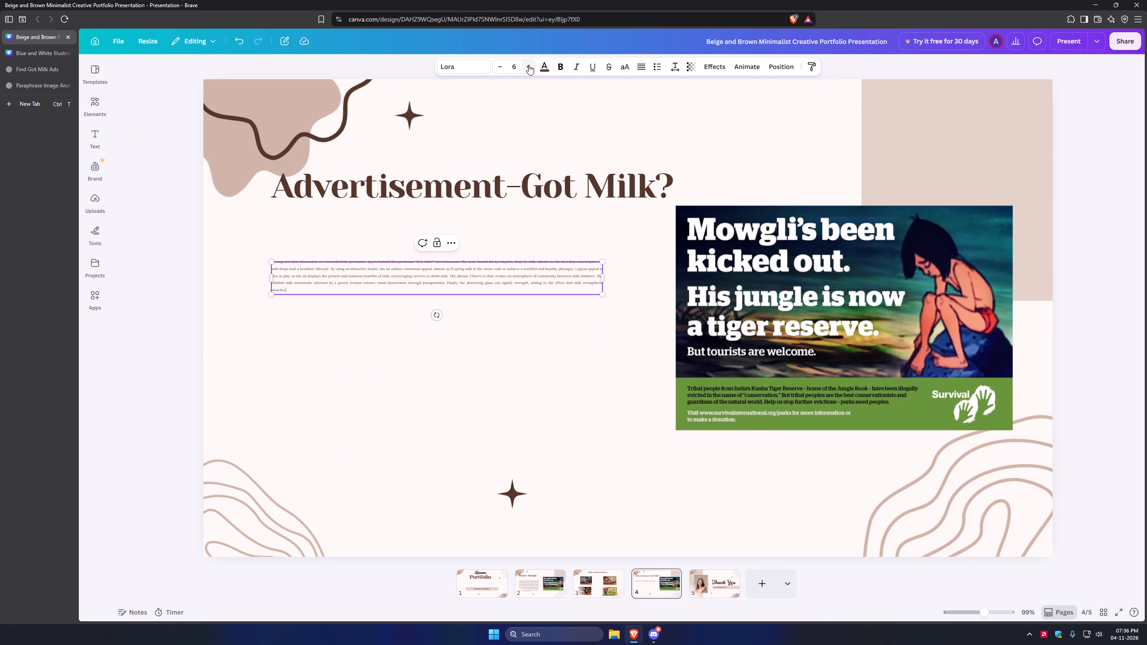
# Set the Got Milk analysis to font size 16 and widen its text box almost to the image.
pyautogui.tripleClick(529, 65)
pyautogui.tripleClick(529, 65)
pyautogui.tripleClick(529, 65)
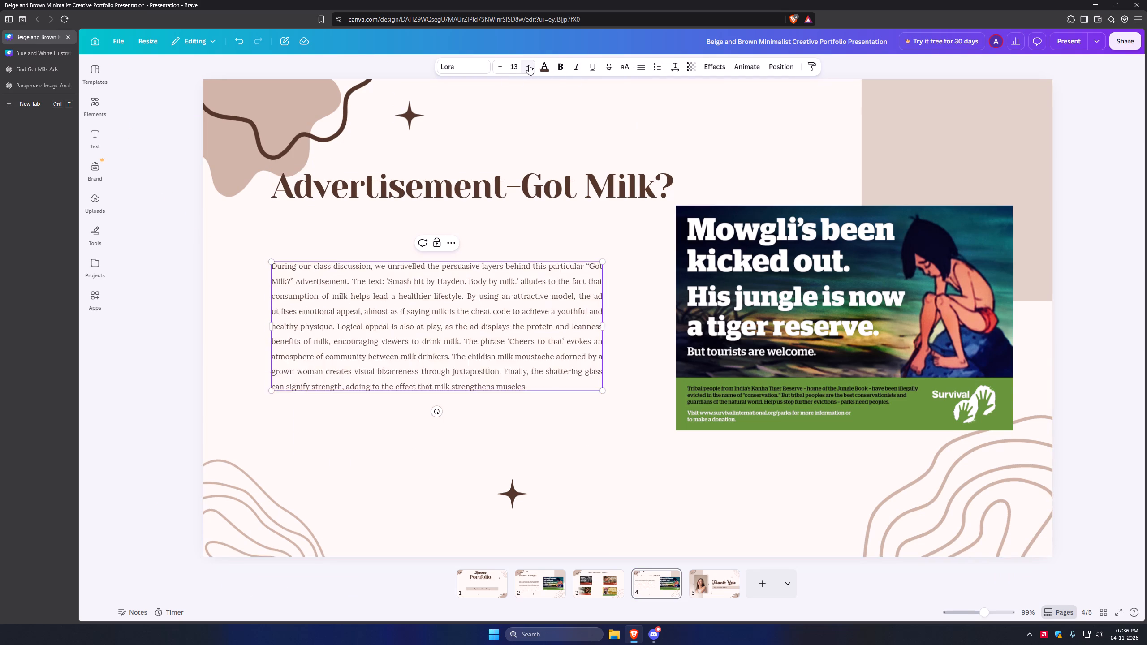
pyautogui.click(526, 66)
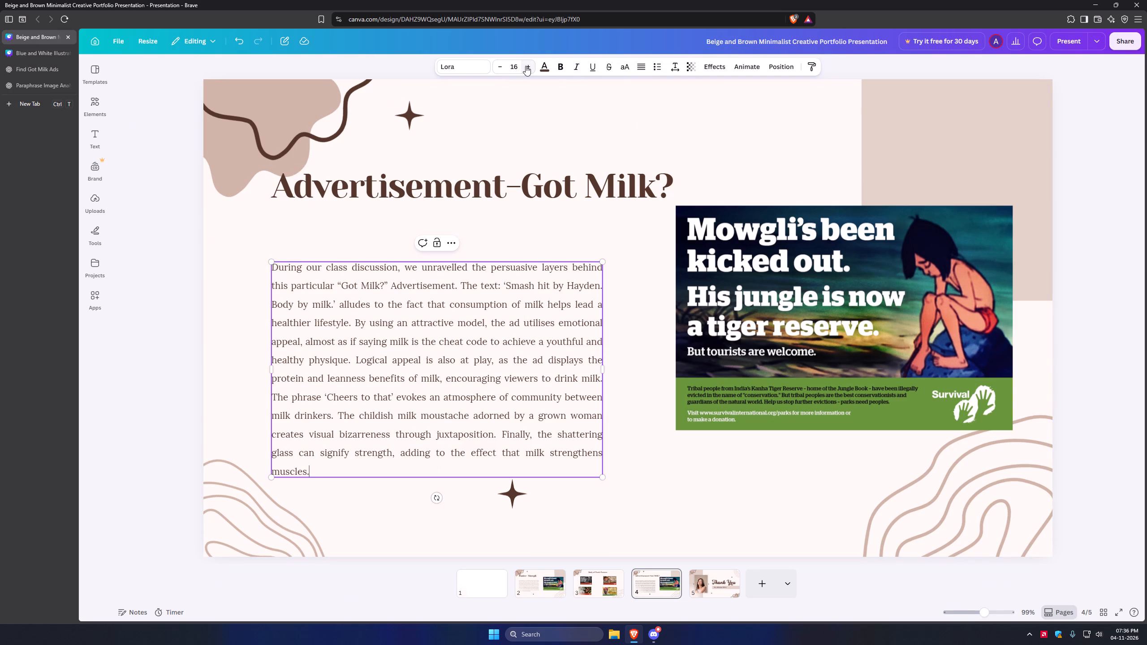
pyautogui.moveTo(604, 368); pyautogui.dragTo(652, 369)
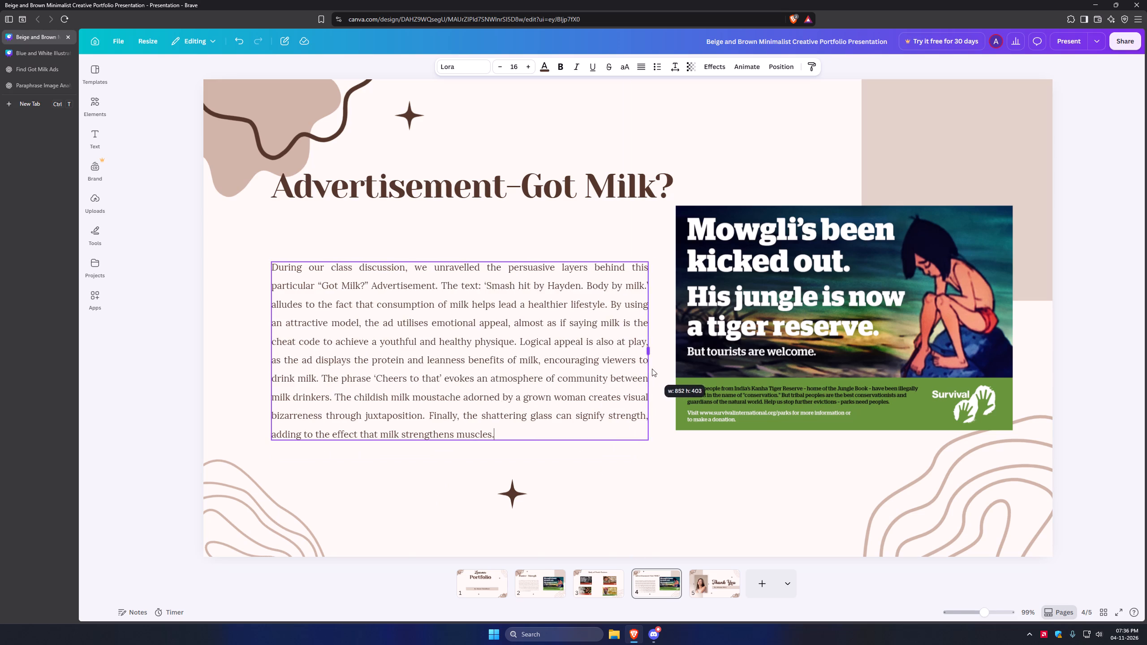
pyautogui.moveTo(652, 369); pyautogui.dragTo(656, 369)
pyautogui.click(1086, 378)
# Replace the Mowgli poster on the "Advertisement-Got Milk?" page with the sample portfolio's Got Milk ad, placed beside the analysis.
pyautogui.click(836, 341)
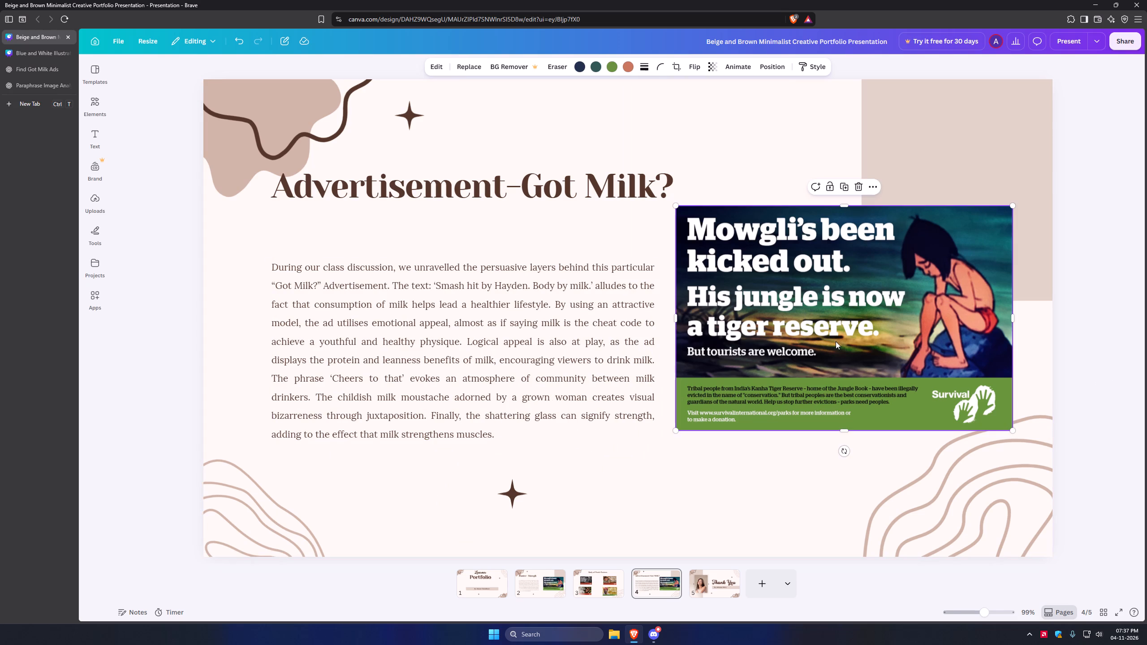
pyautogui.press('Delete')
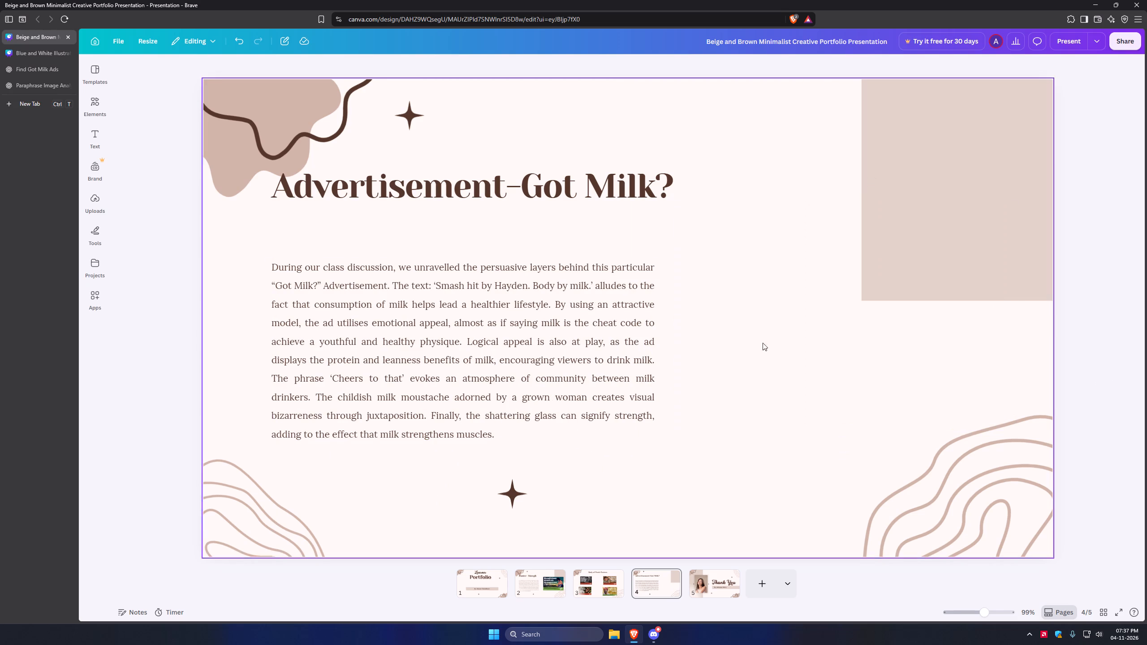
pyautogui.click(36, 55)
pyautogui.click(444, 264)
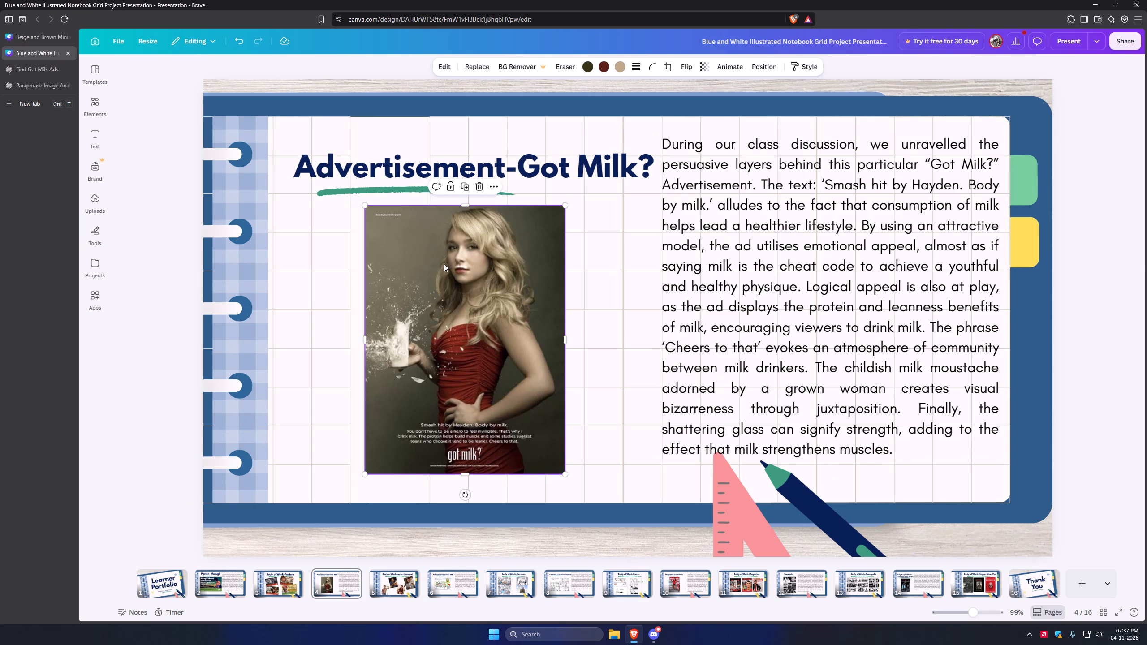
pyautogui.hotkey('ctrl', 'c')
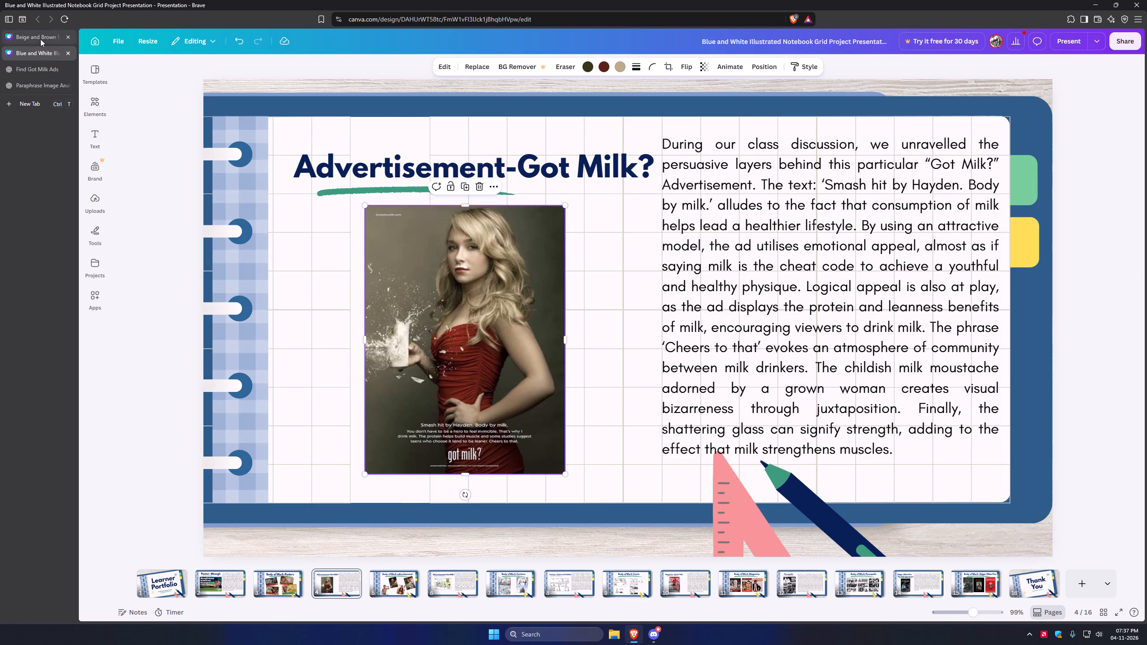
pyautogui.click(40, 39)
pyautogui.hotkey('ctrl', 'v')
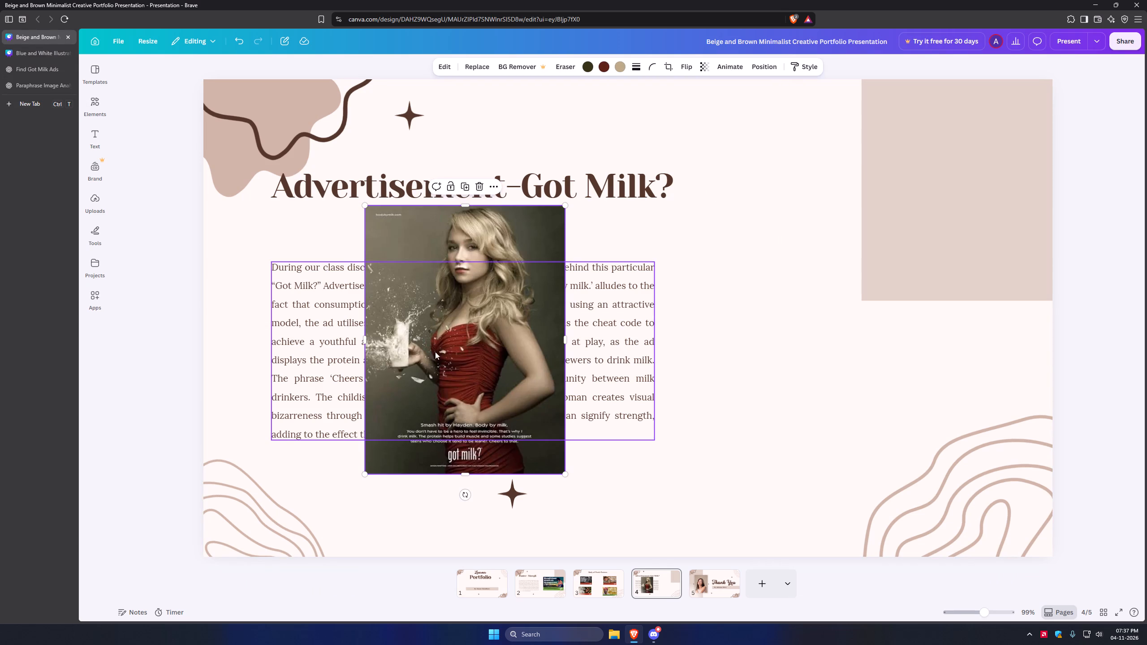
pyautogui.moveTo(446, 358); pyautogui.dragTo(826, 346)
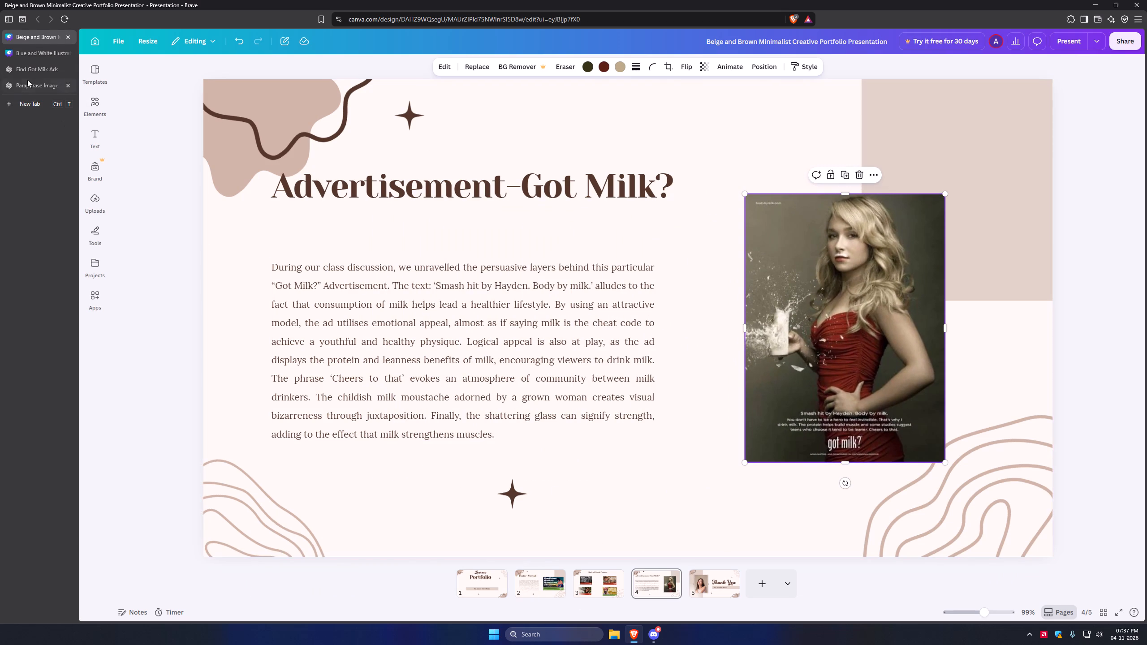
# After checking the sample's next page, duplicate the "Body of Work-Posters" page and place the copy after the "Advertisement-Got Milk?" page.
pyautogui.click(43, 52)
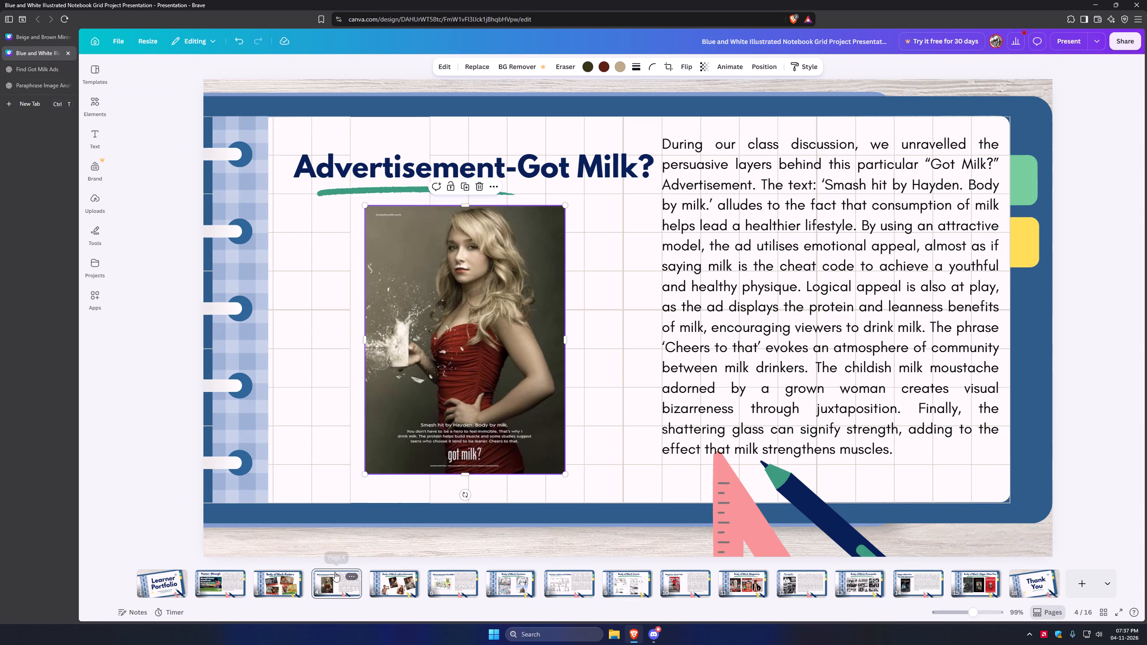
pyautogui.click(386, 587)
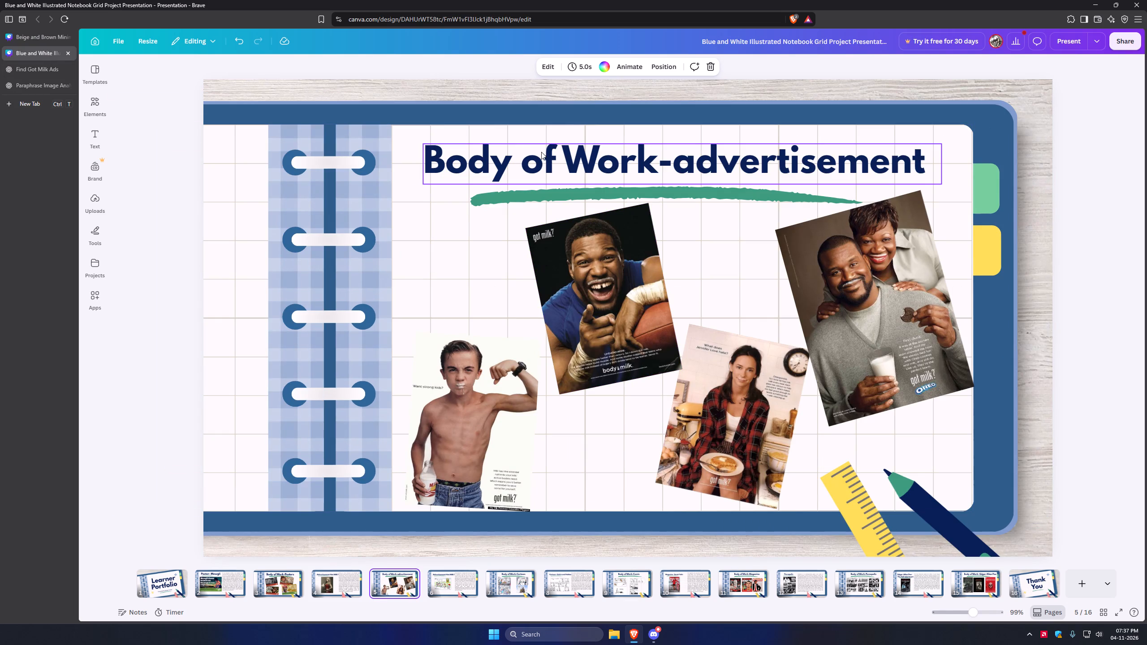
pyautogui.click(34, 34)
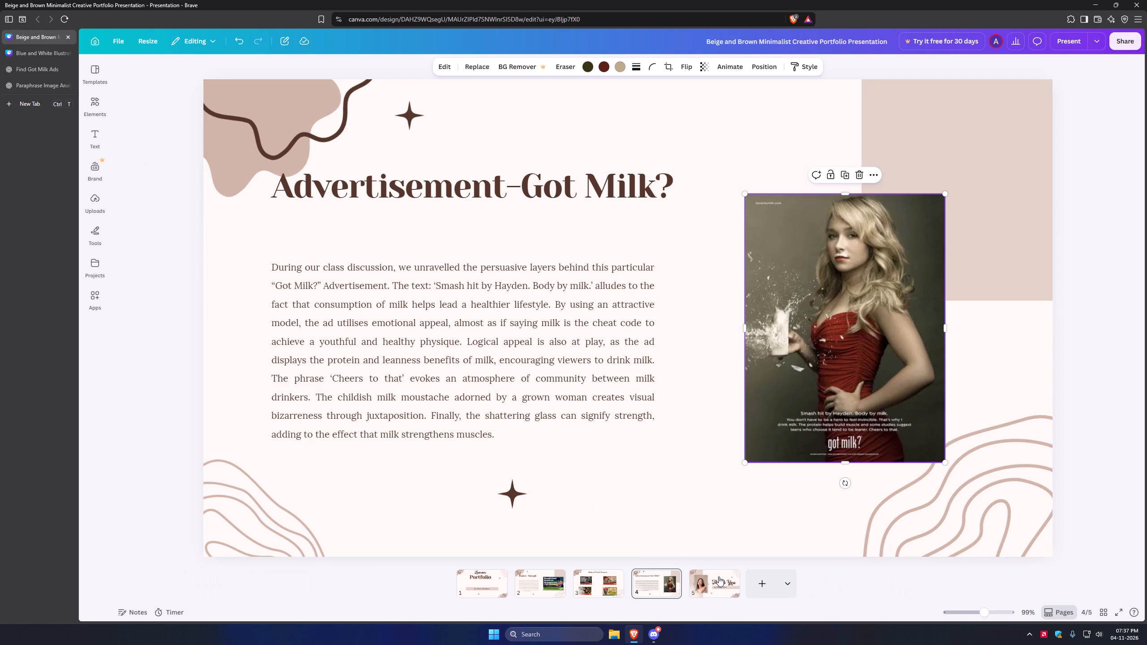
pyautogui.click(600, 589)
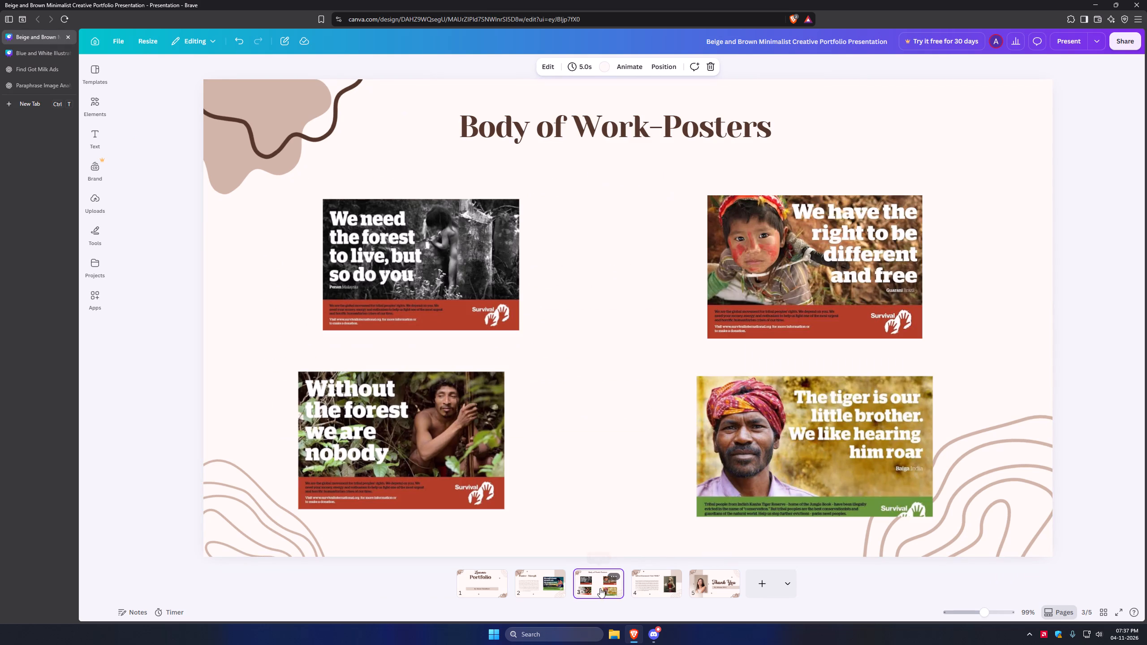
pyautogui.hotkey('ctrl', 'c')
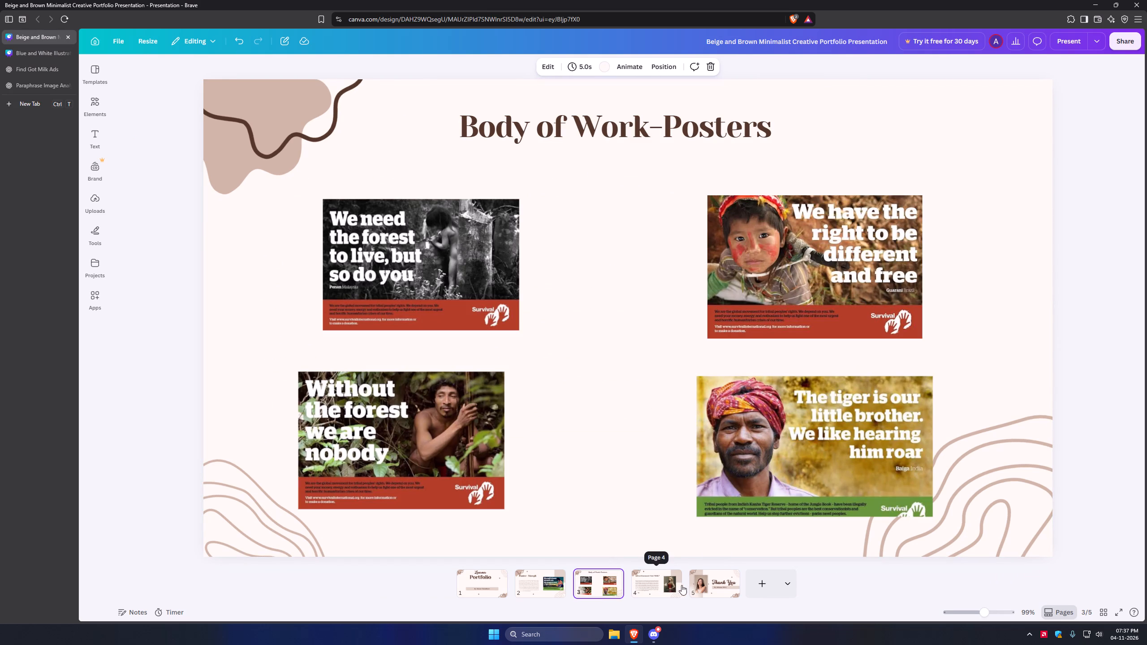
pyautogui.hotkey('ctrl', 'v')
pyautogui.moveTo(628, 589); pyautogui.dragTo(719, 589)
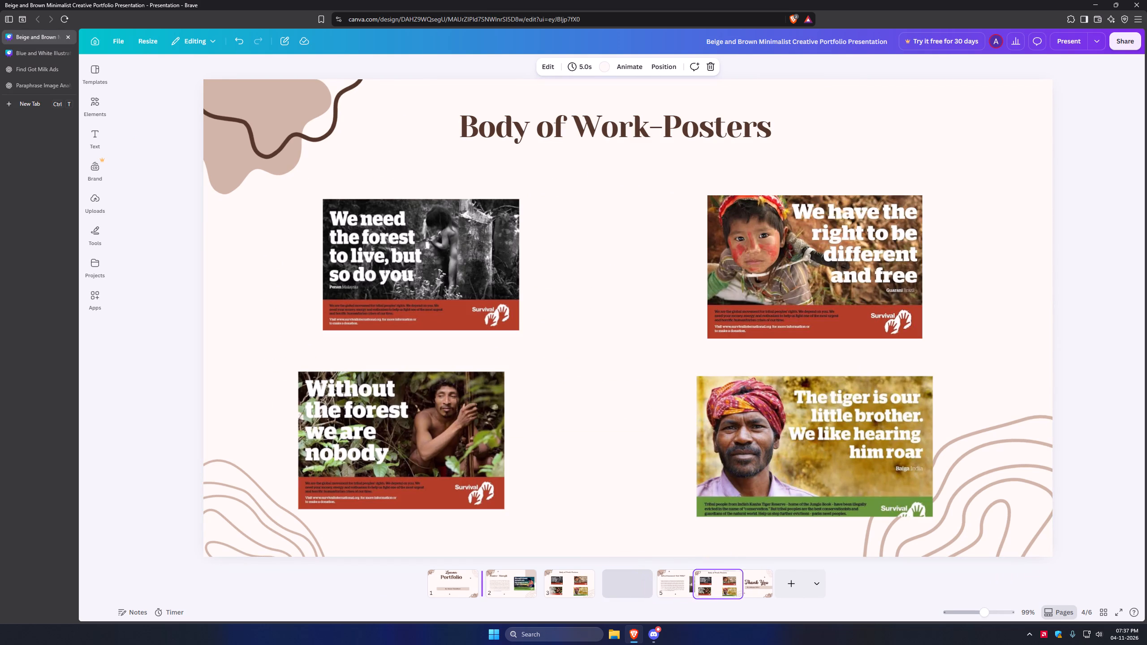
pyautogui.moveTo(719, 589); pyautogui.dragTo(734, 589)
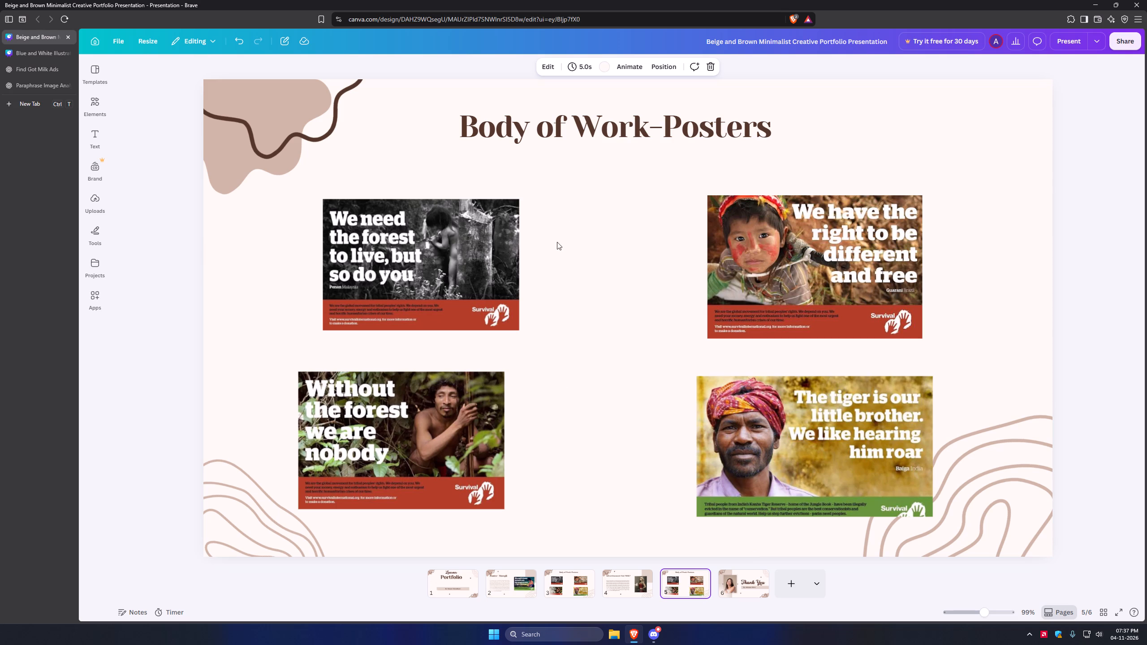
# Change the duplicated page's heading to "Body of Work-Advertisment".
pyautogui.click(29, 50)
pyautogui.click(29, 43)
pyautogui.click(572, 141)
pyautogui.doubleClick(773, 133)
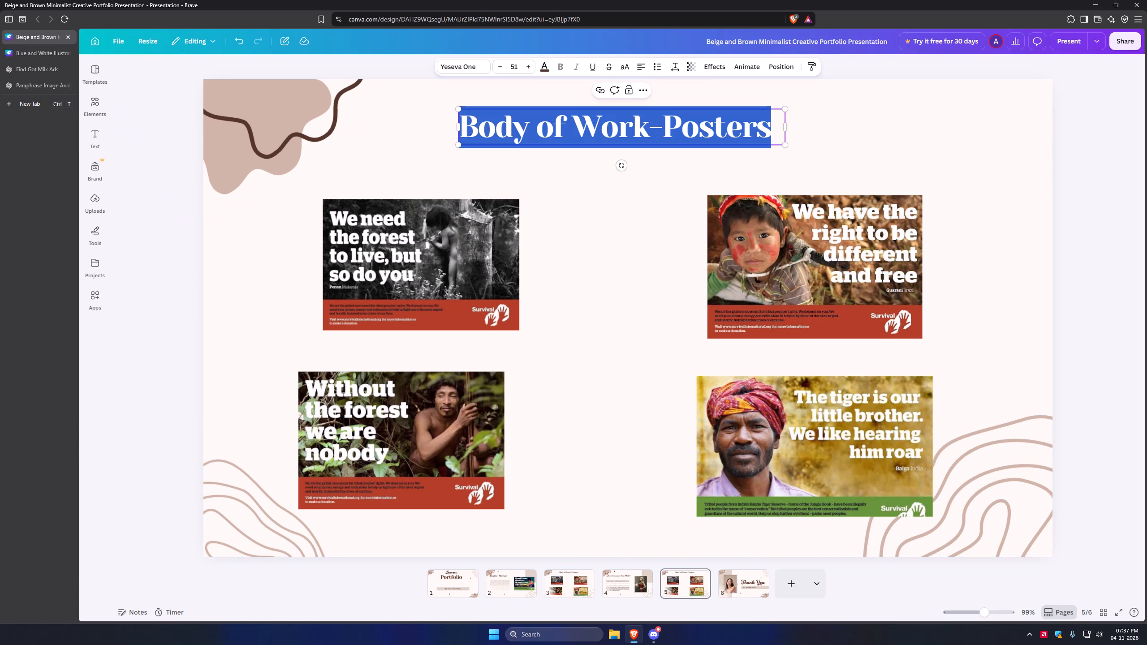
pyautogui.click(778, 133)
pyautogui.press('BackSpace')
pyautogui.press('BackSpace')
pyautogui.press('BackSpace')
pyautogui.press('BackSpace')
pyautogui.press('BackSpace')
pyautogui.press('BackSpace')
pyautogui.press('BackSpace')
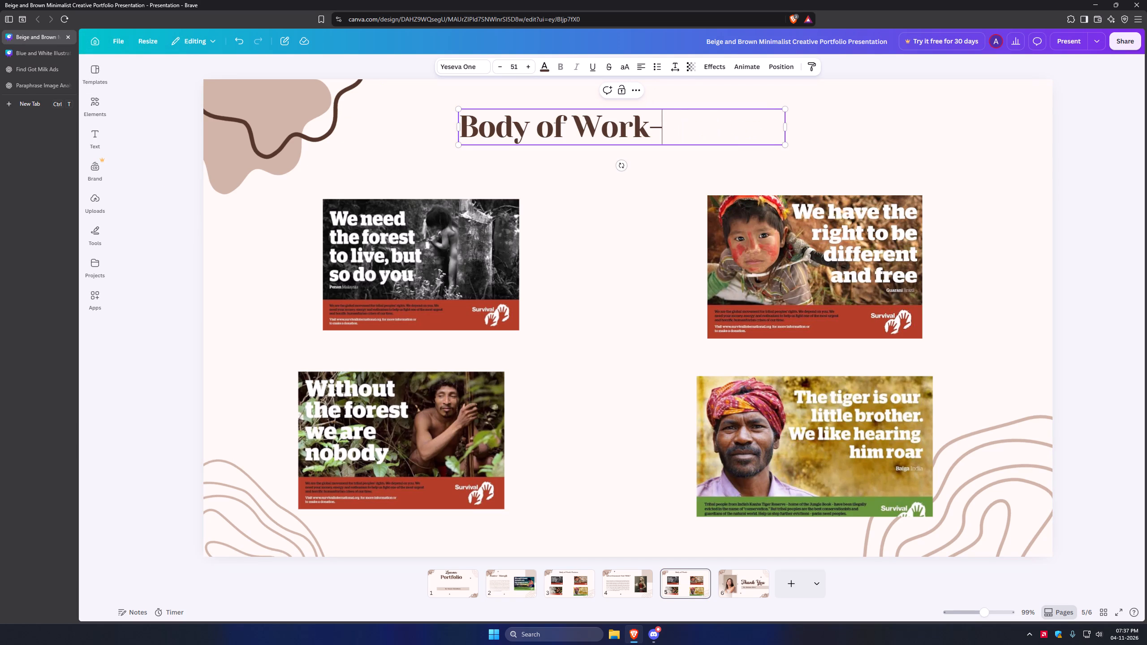
pyautogui.write('adver')
pyautogui.press('BackSpace')
pyautogui.press('BackSpace')
pyautogui.press('BackSpace')
pyautogui.press('BackSpace')
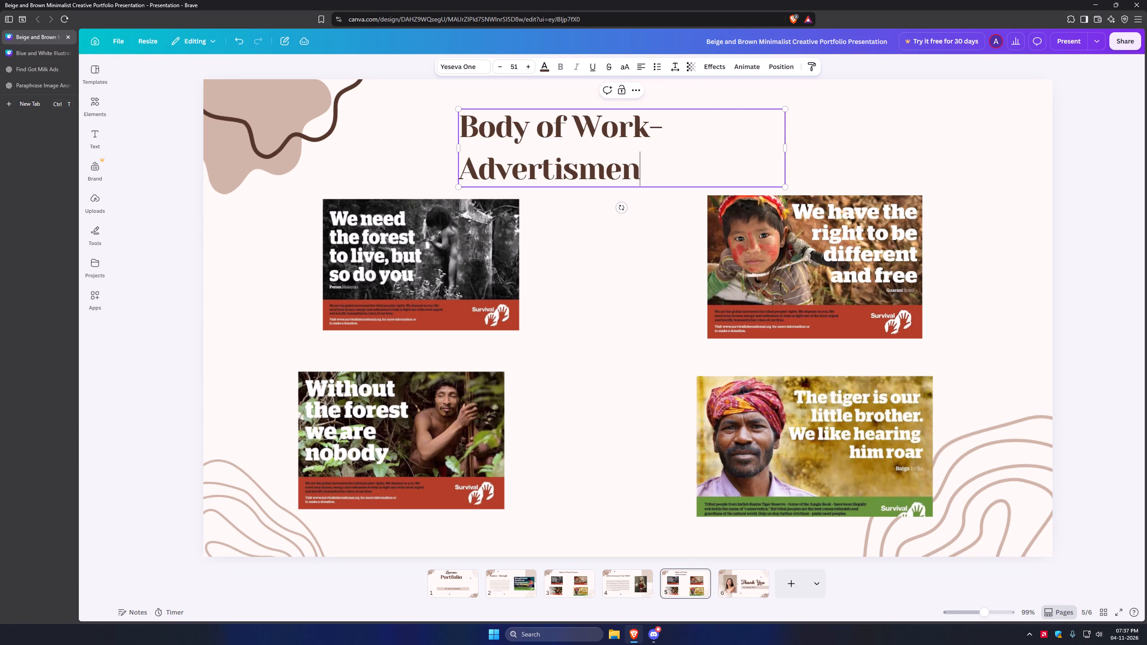
# Reduce the "Body of Work-Advertisment" heading to font size 41 so it fits one line, and move it slightly lower.
pyautogui.click(500, 64)
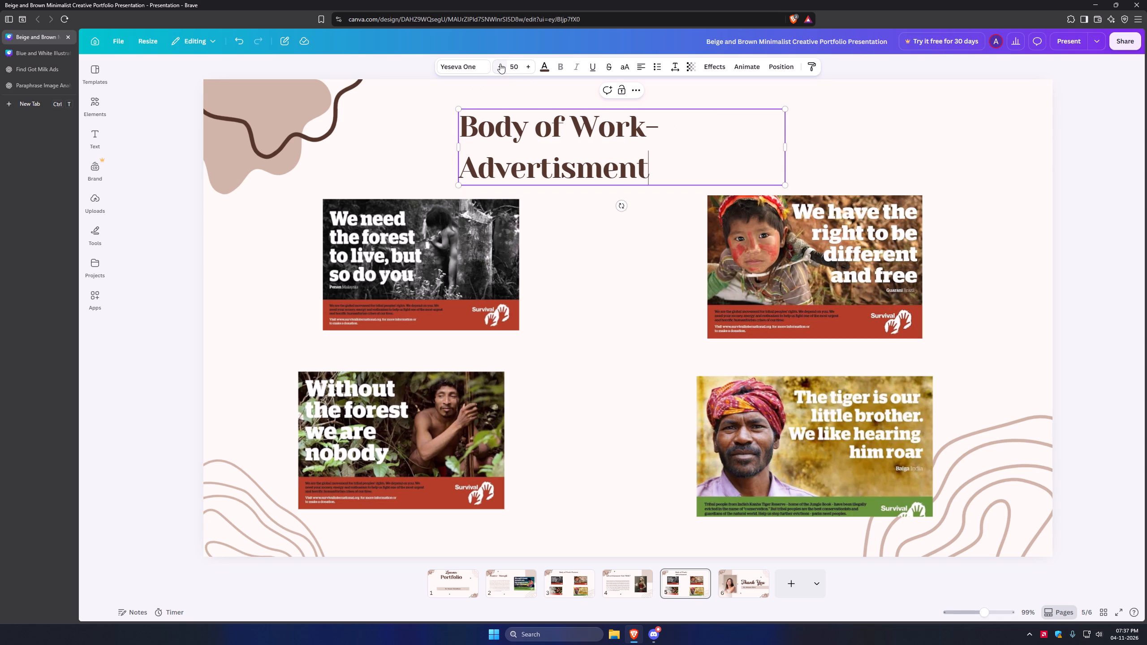
pyautogui.tripleClick(500, 64)
pyautogui.click(500, 64)
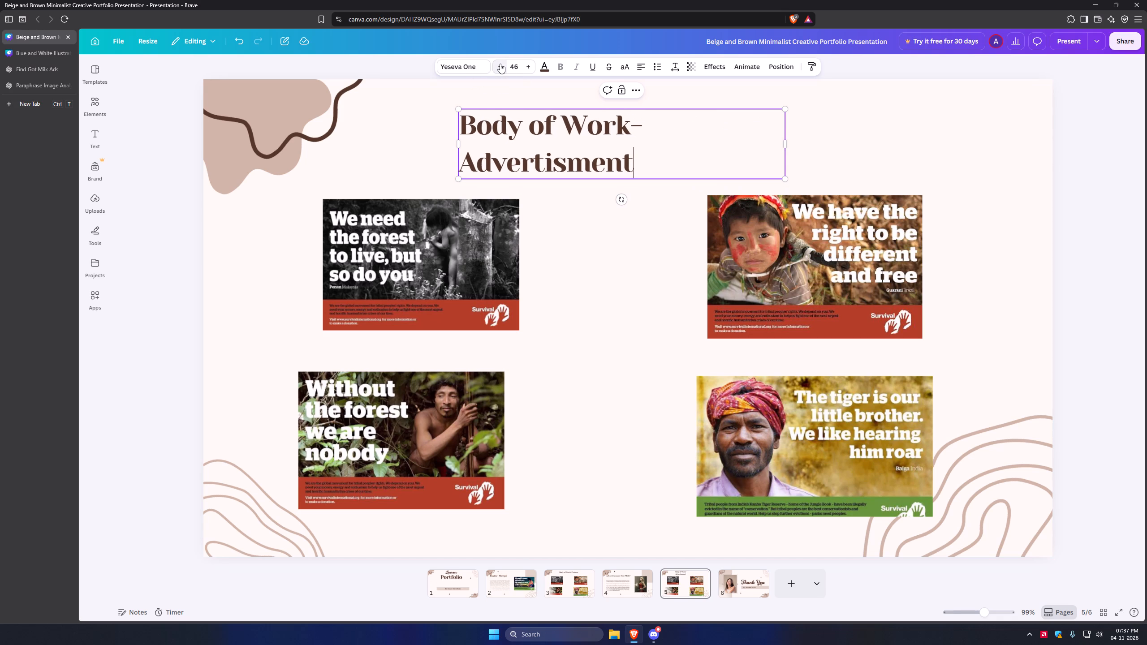
pyautogui.click(500, 64)
pyautogui.click(500, 64)
pyautogui.click(500, 64)
pyautogui.doubleClick(500, 64)
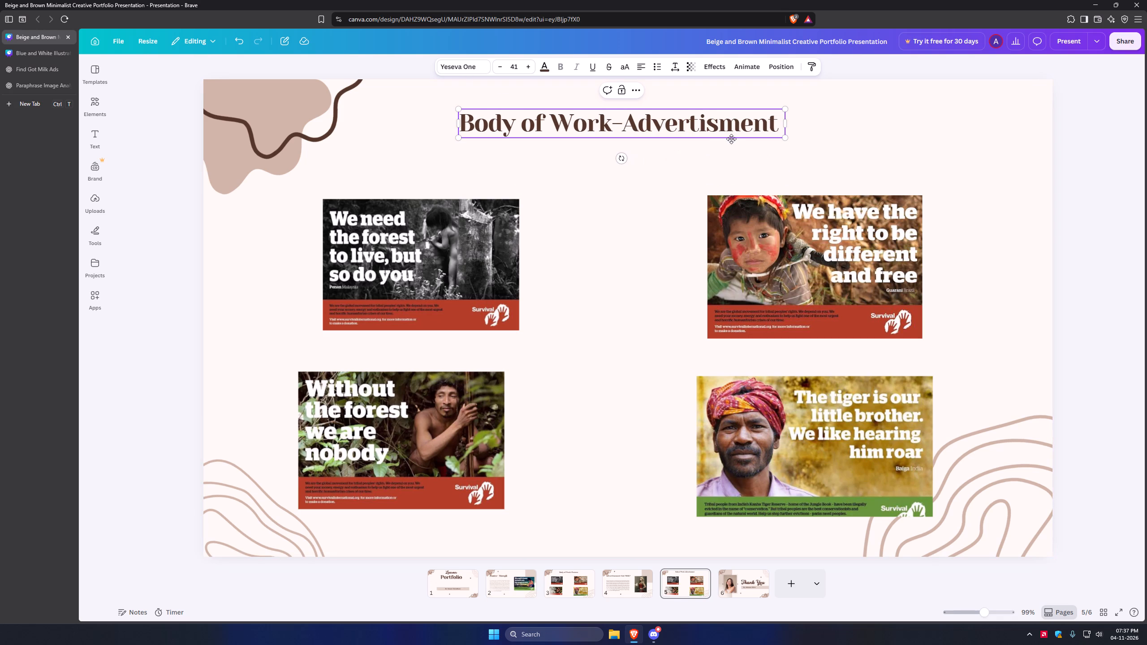
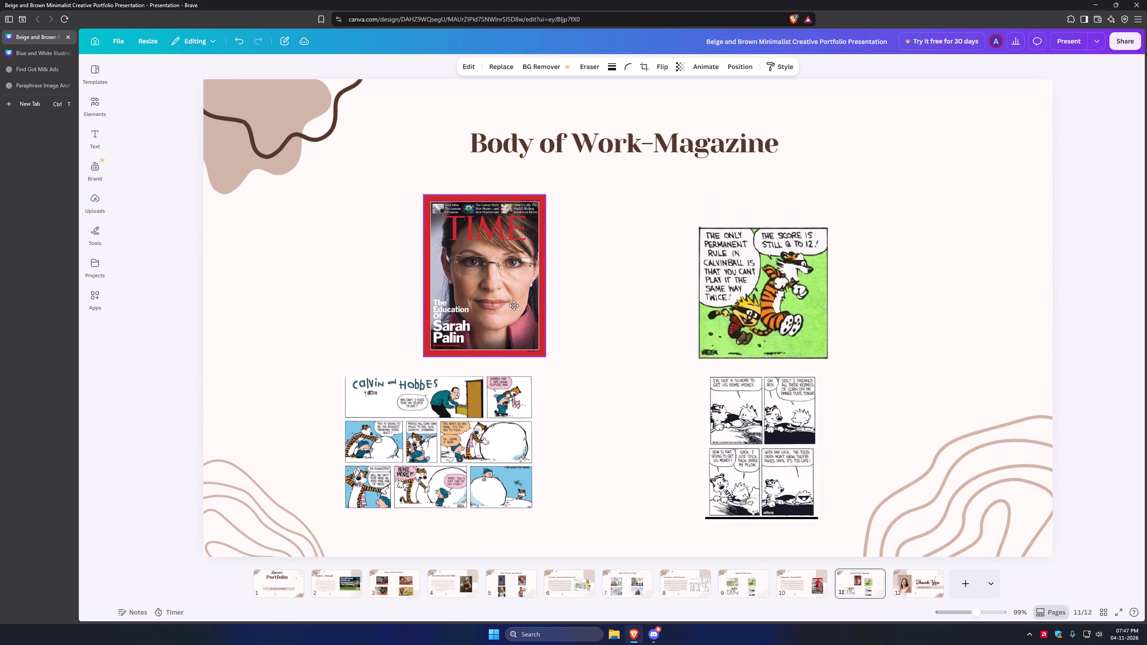
pyautogui.moveTo(514, 305); pyautogui.dragTo(484, 309)
# Replace the green Calvinball image on the Body of Work-Magazine page with ChatGPT's TIME "Palin in Progress" cover, shrunk above the black-and-white strip.
pyautogui.click(775, 309)
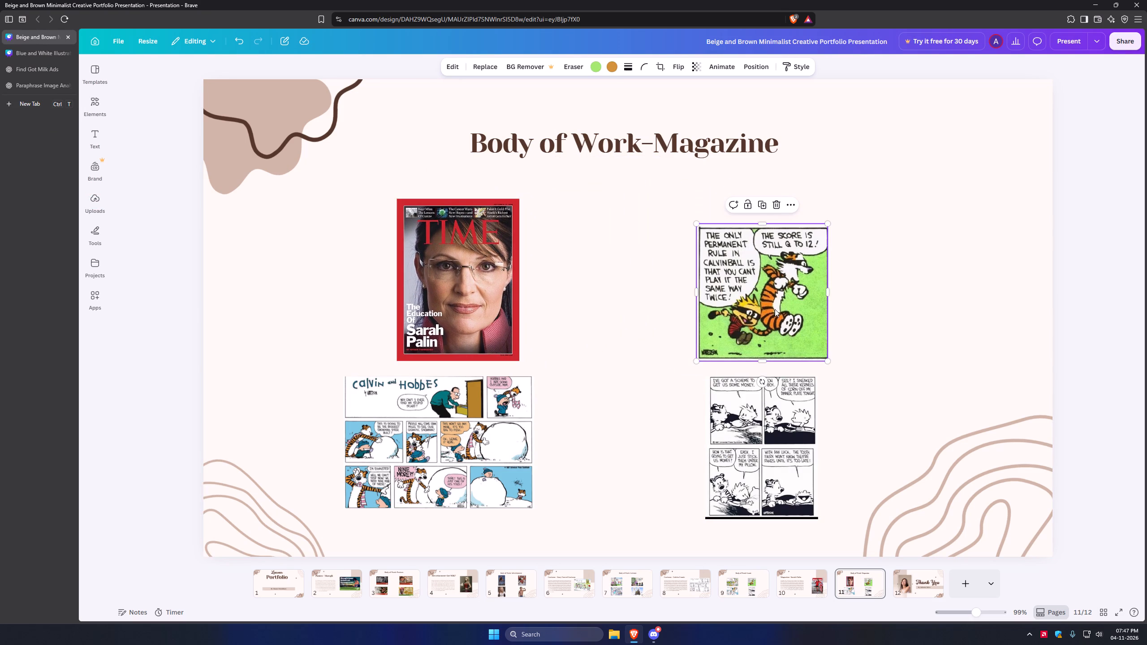
pyautogui.press('Delete')
pyautogui.click(40, 73)
pyautogui.rightClick(714, 361)
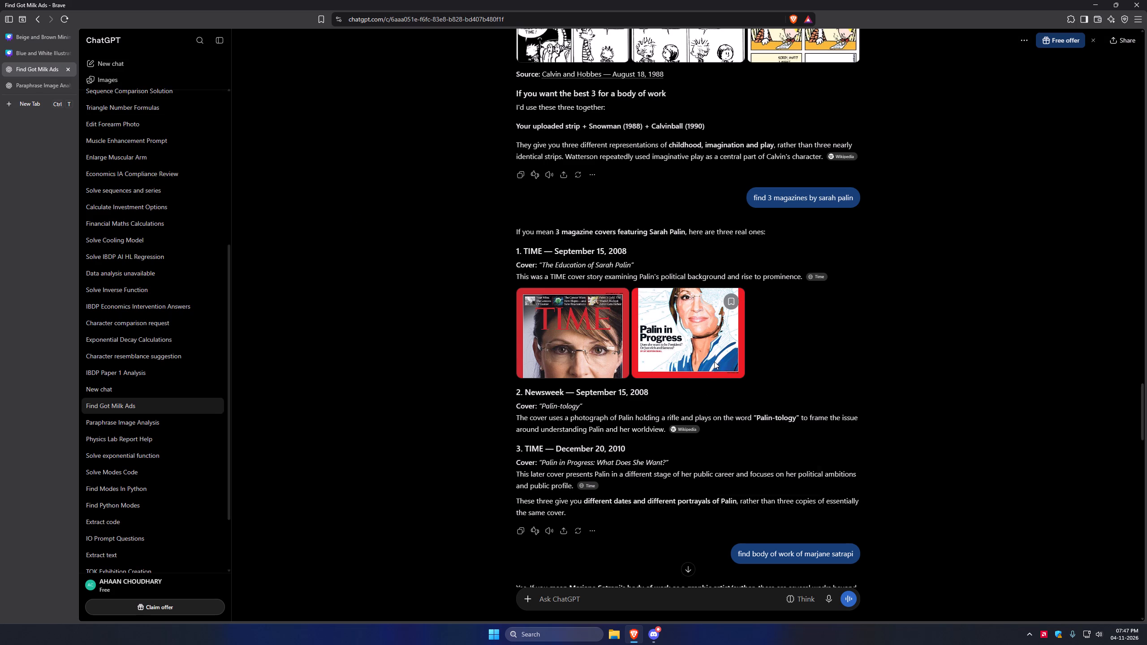
pyautogui.click(746, 394)
pyautogui.click(34, 36)
pyautogui.hotkey('ctrl', 'v')
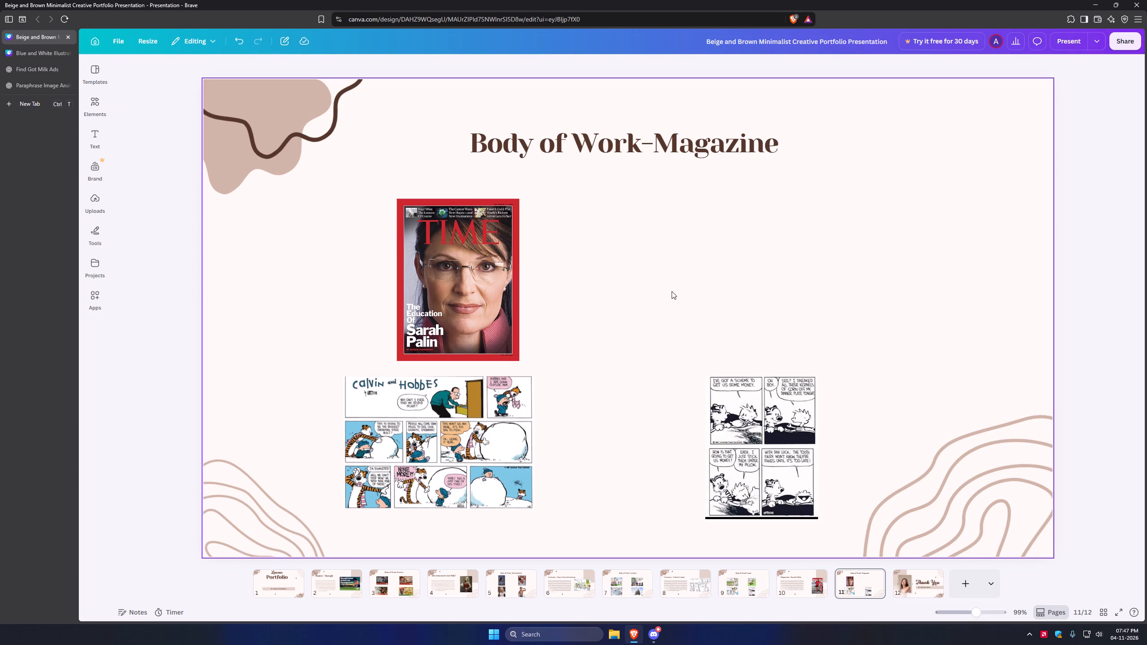
pyautogui.moveTo(730, 454); pyautogui.dragTo(661, 396)
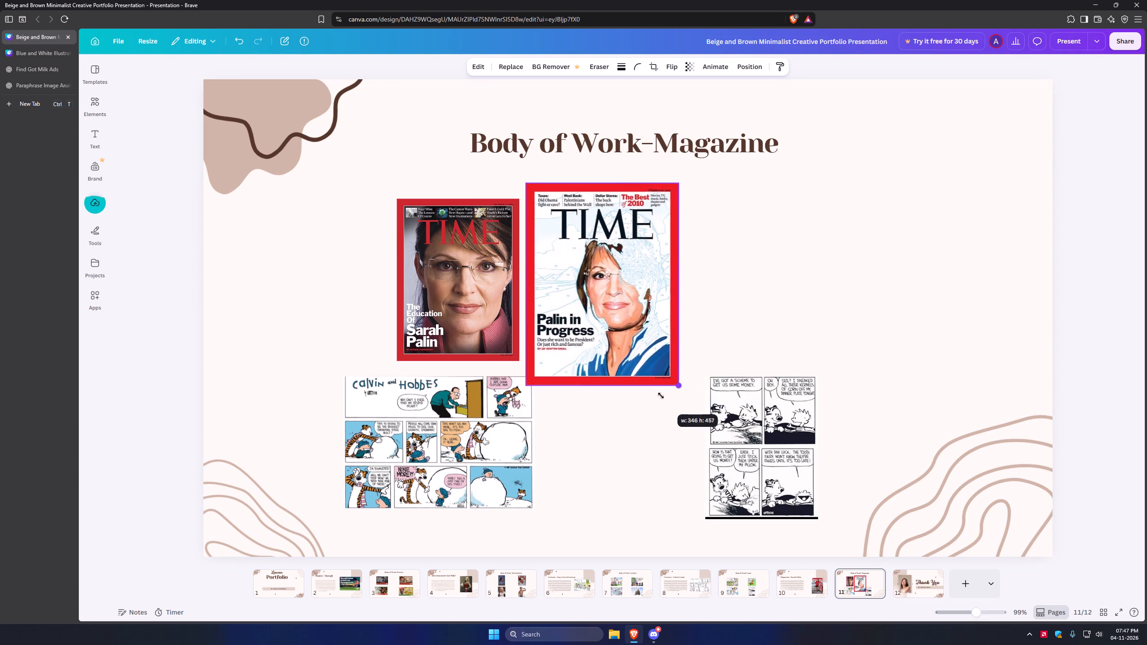
pyautogui.moveTo(661, 396); pyautogui.dragTo(648, 372)
pyautogui.moveTo(622, 326); pyautogui.dragTo(774, 337)
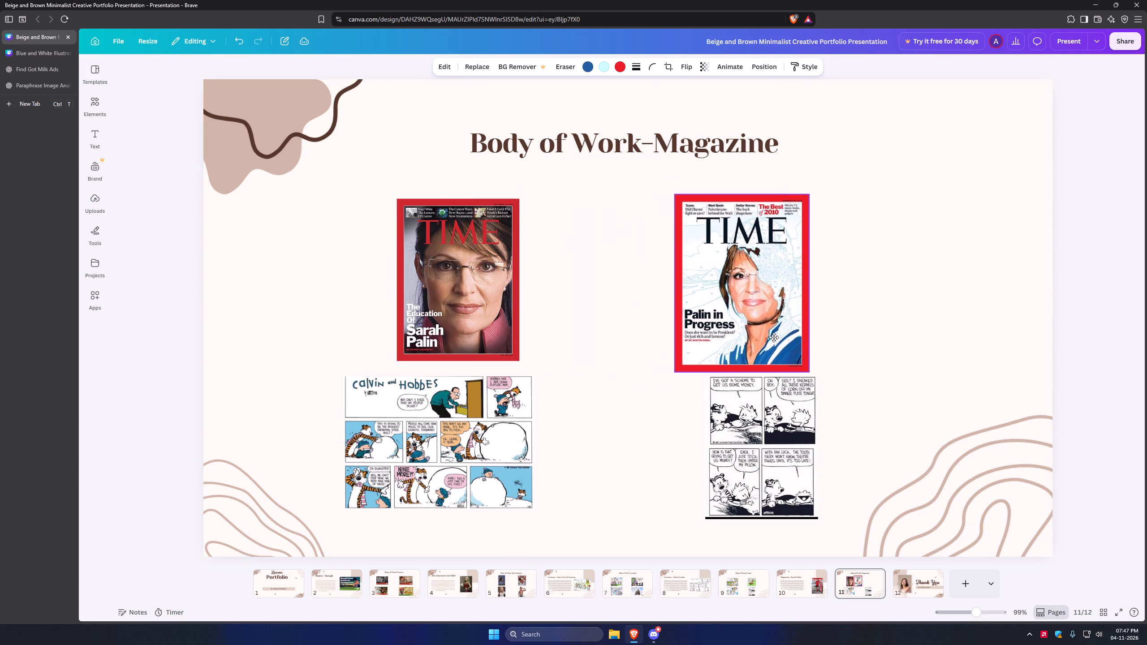
pyautogui.moveTo(774, 337); pyautogui.dragTo(800, 333)
pyautogui.moveTo(841, 191); pyautogui.dragTo(822, 201)
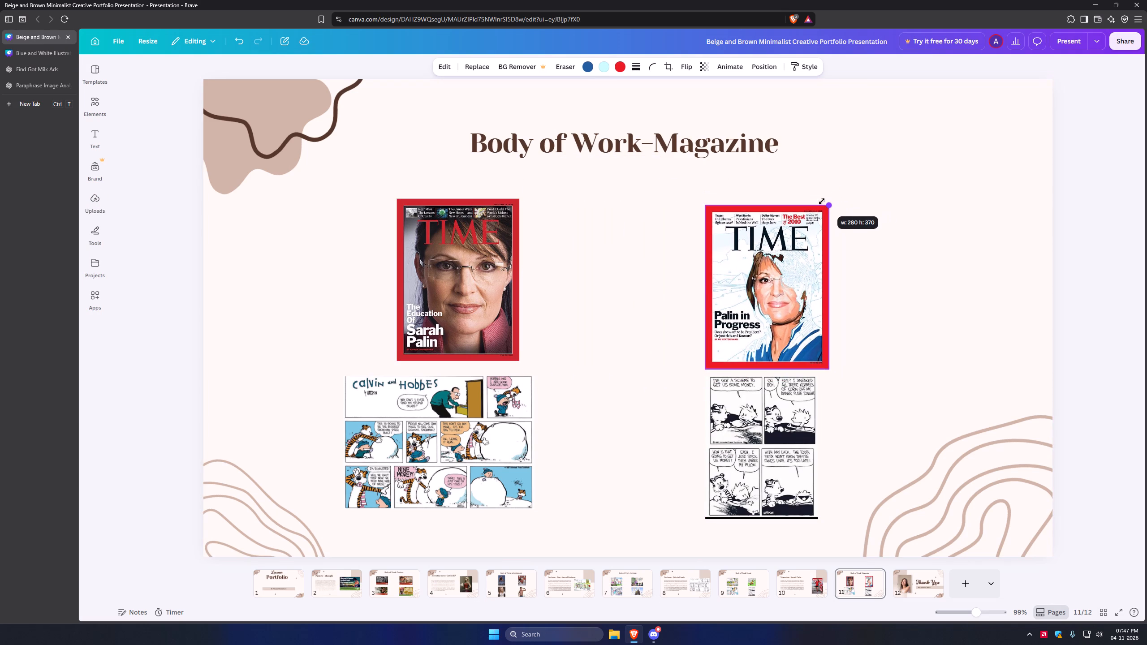
pyautogui.moveTo(822, 201); pyautogui.dragTo(828, 196)
pyautogui.click(1102, 338)
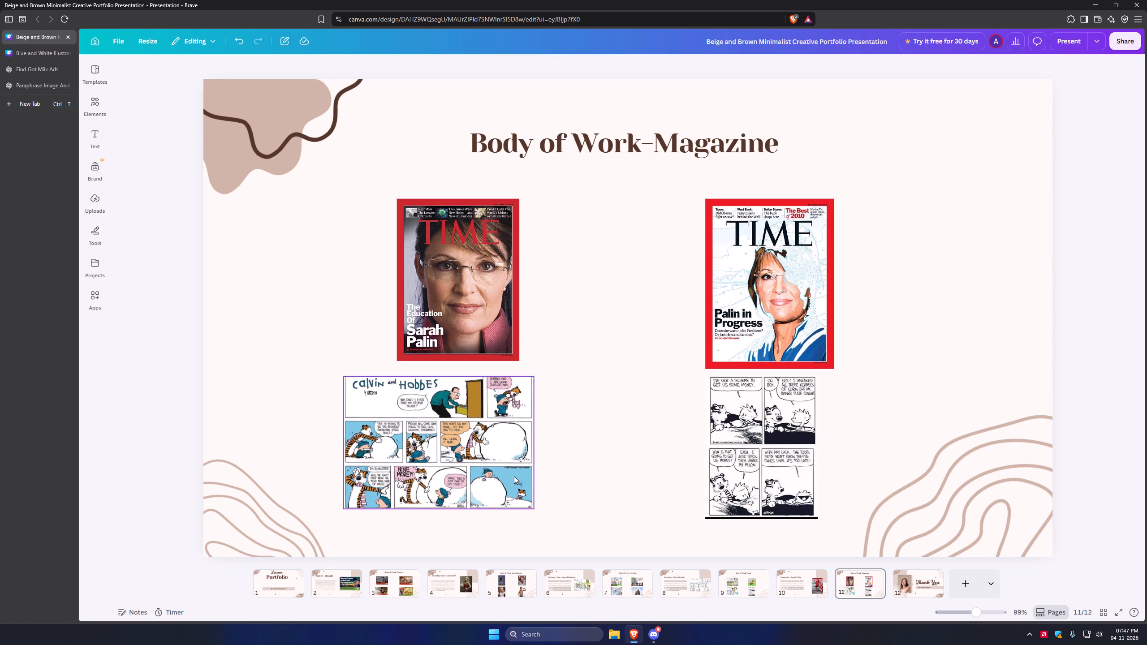
# Replace the Snowman strip with the sample portfolio's "What Would FDR Do?" Newsweek cover, shrunk and placed below the "Education of Sarah Palin" cover.
pyautogui.click(514, 476)
pyautogui.press('Delete')
pyautogui.click(47, 47)
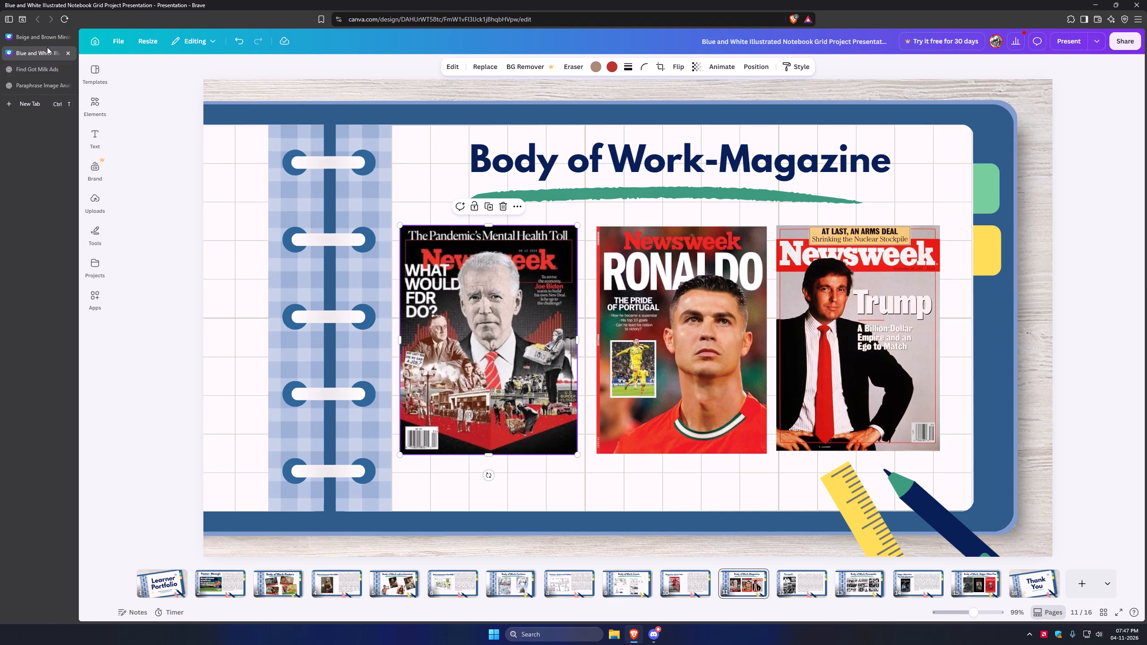
pyautogui.rightClick(483, 365)
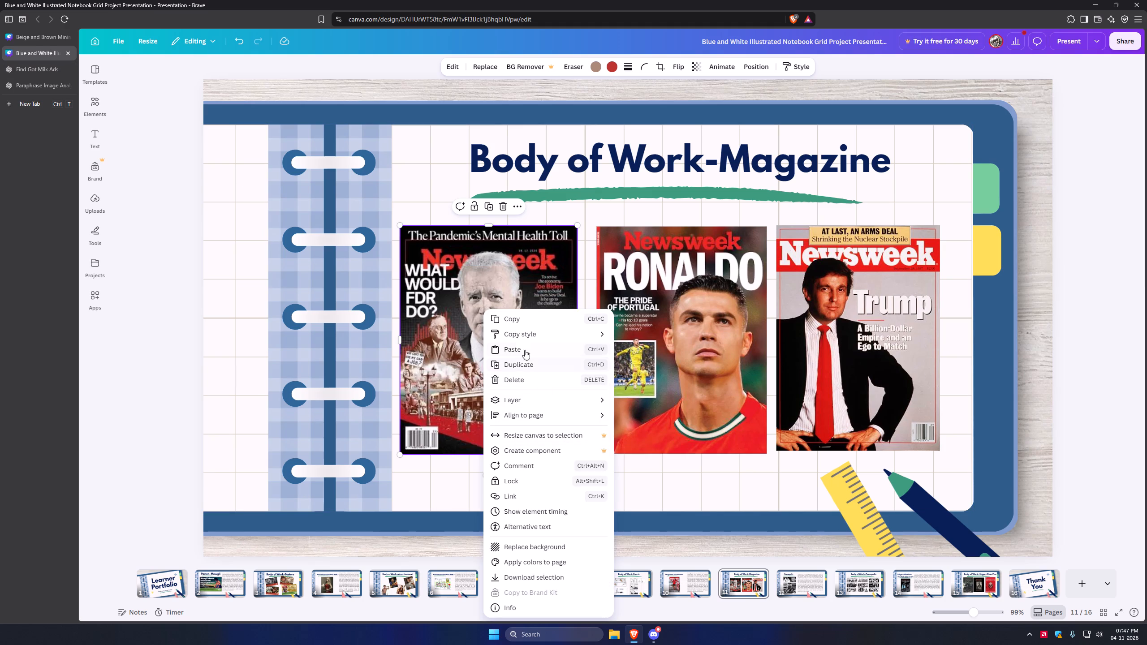
pyautogui.click(522, 318)
pyautogui.click(30, 31)
pyautogui.hotkey('ctrl', 'v')
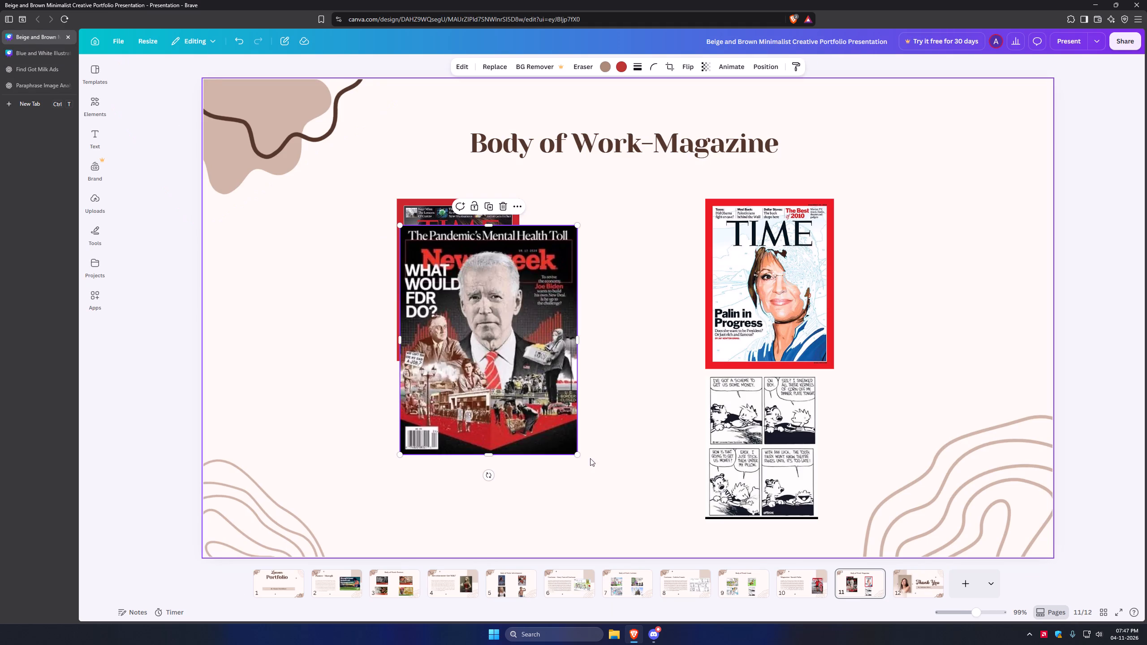
pyautogui.moveTo(579, 455); pyautogui.dragTo(528, 387)
pyautogui.moveTo(483, 308); pyautogui.dragTo(468, 384)
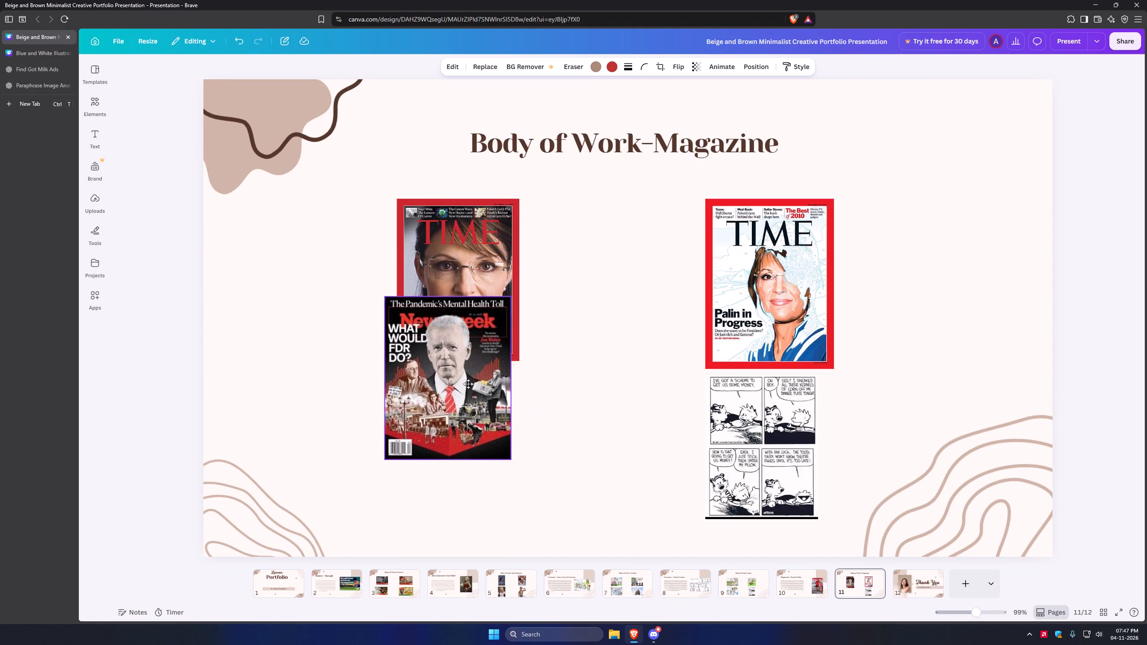
pyautogui.moveTo(468, 384); pyautogui.dragTo(481, 454)
# Replace the black-and-white Calvin and Hobbes strip with the sample portfolio's Ronaldo Newsweek cover, shrunk and aligned below the "Palin in Progress" cover.
pyautogui.click(38, 60)
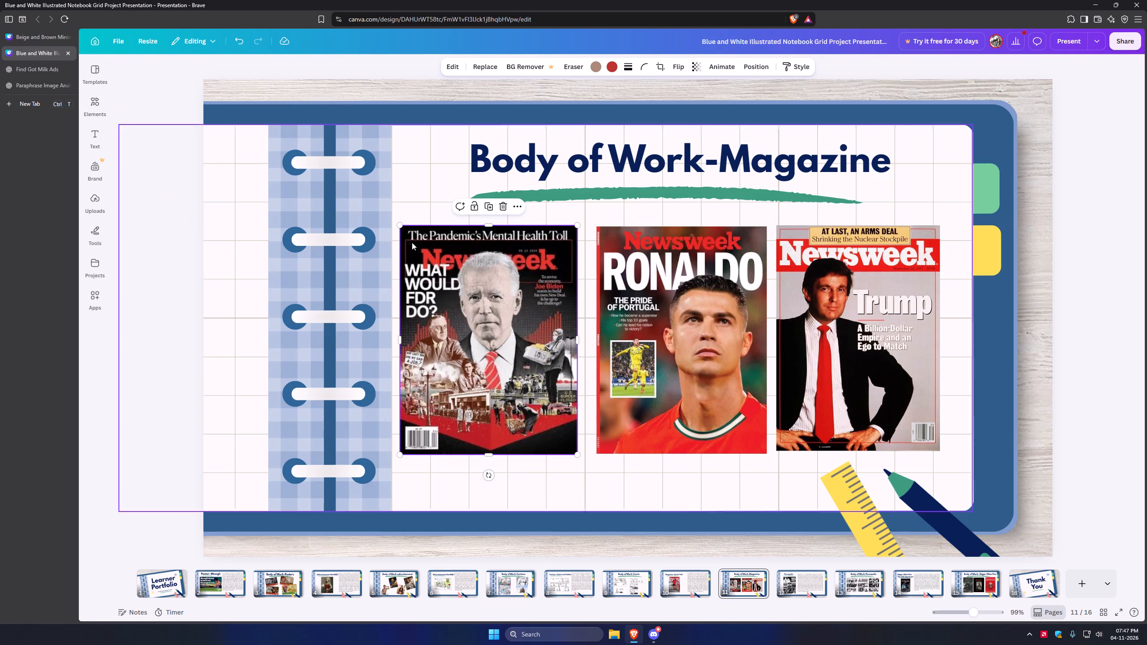
pyautogui.rightClick(682, 339)
pyautogui.click(711, 338)
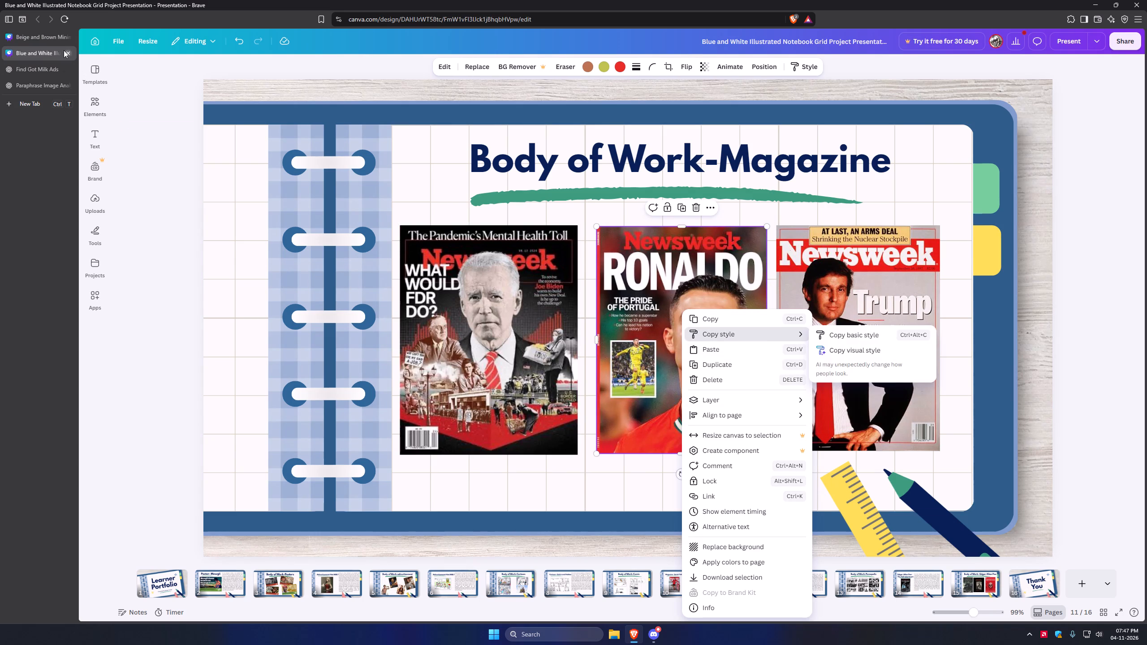
pyautogui.click(733, 322)
pyautogui.click(26, 38)
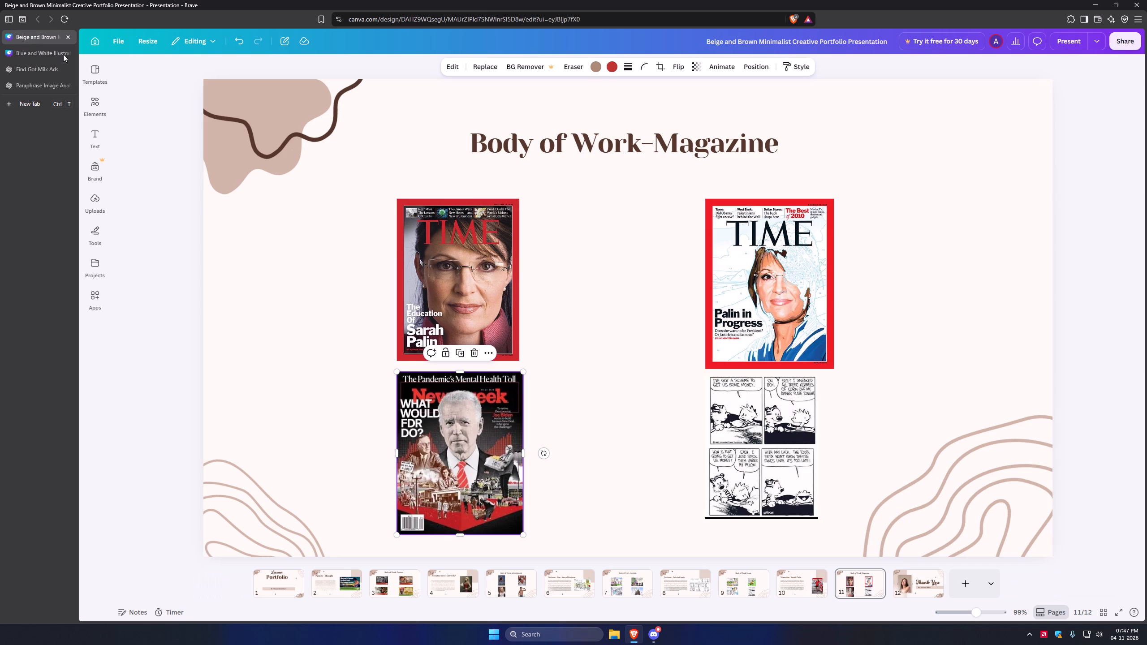
pyautogui.click(815, 438)
pyautogui.press('Delete')
pyautogui.hotkey('ctrl', 'v')
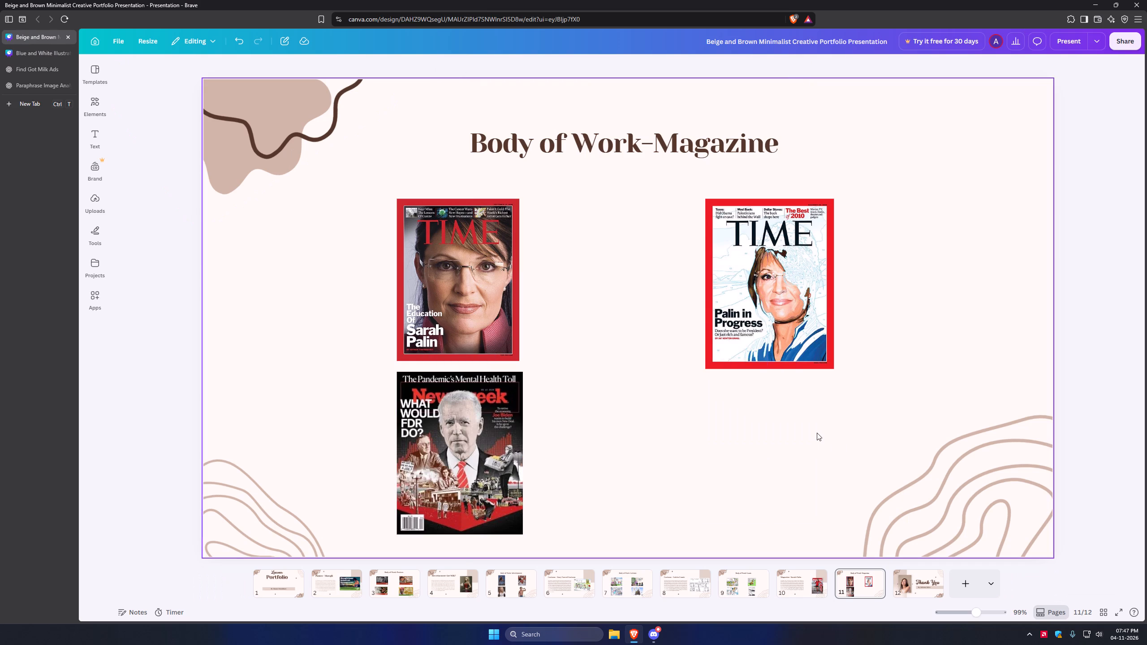
pyautogui.moveTo(723, 381); pyautogui.dragTo(789, 446)
pyautogui.moveTo(833, 520); pyautogui.dragTo(792, 466)
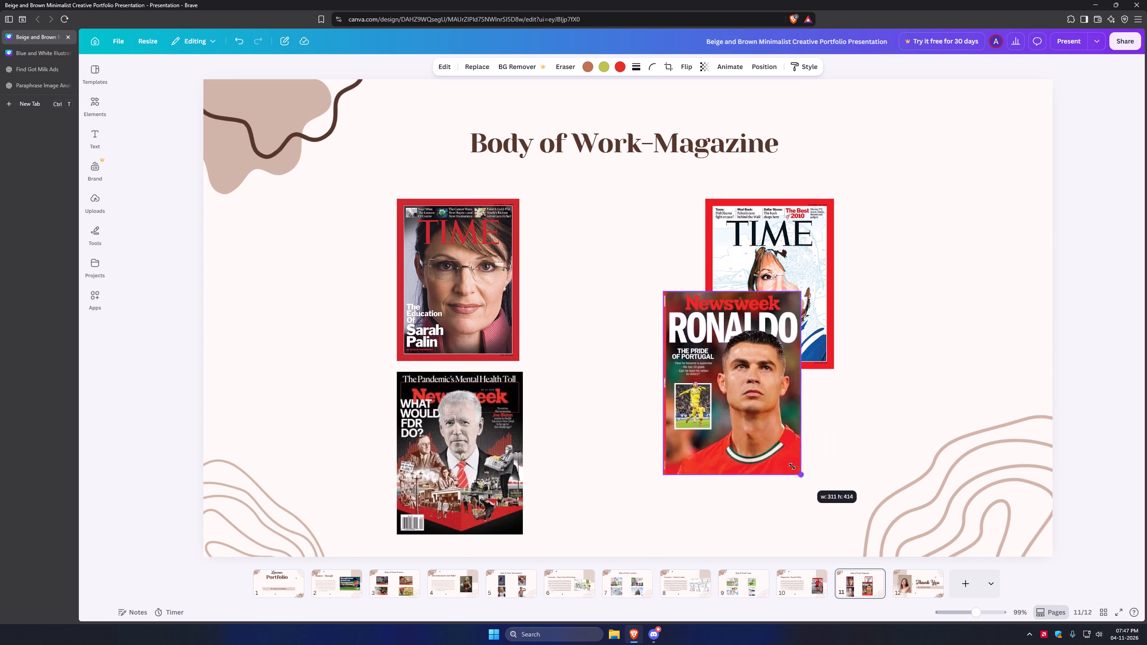
pyautogui.moveTo(792, 466); pyautogui.dragTo(784, 459)
pyautogui.moveTo(754, 390); pyautogui.dragTo(801, 480)
pyautogui.click(801, 480)
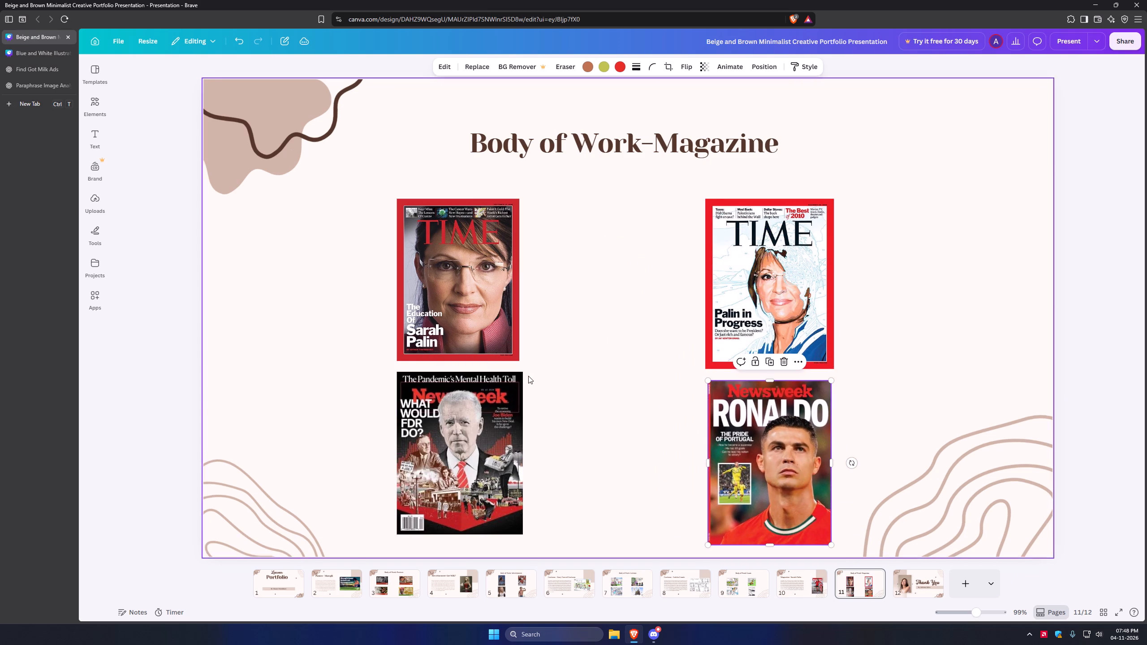
pyautogui.moveTo(795, 474); pyautogui.dragTo(790, 475)
pyautogui.click(830, 470)
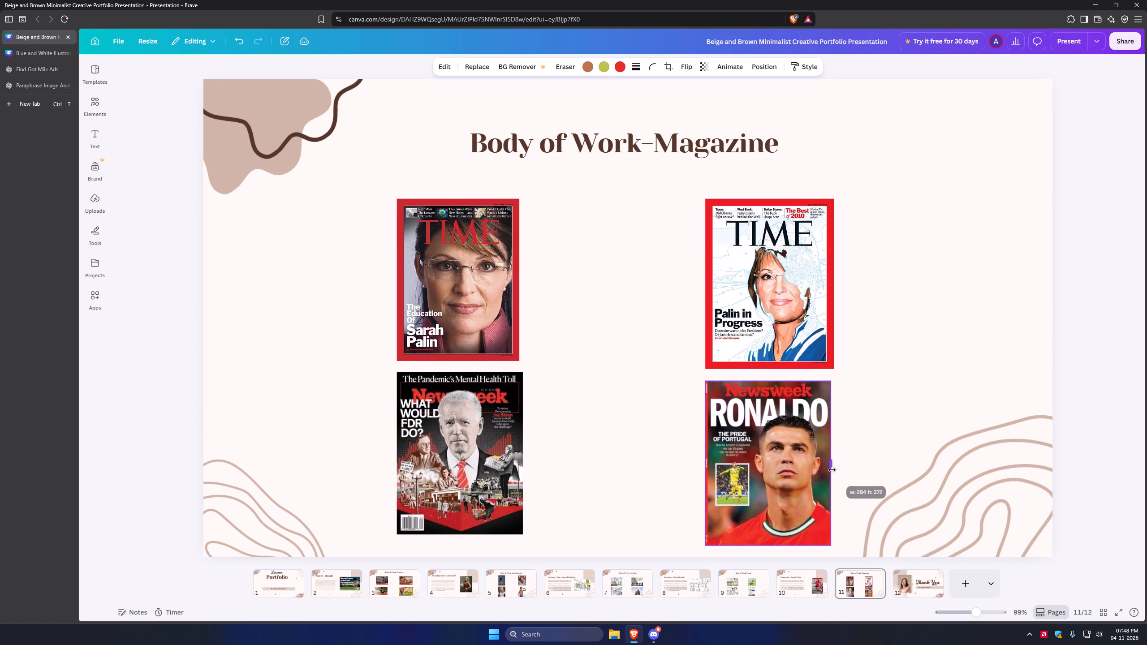
pyautogui.click(1087, 405)
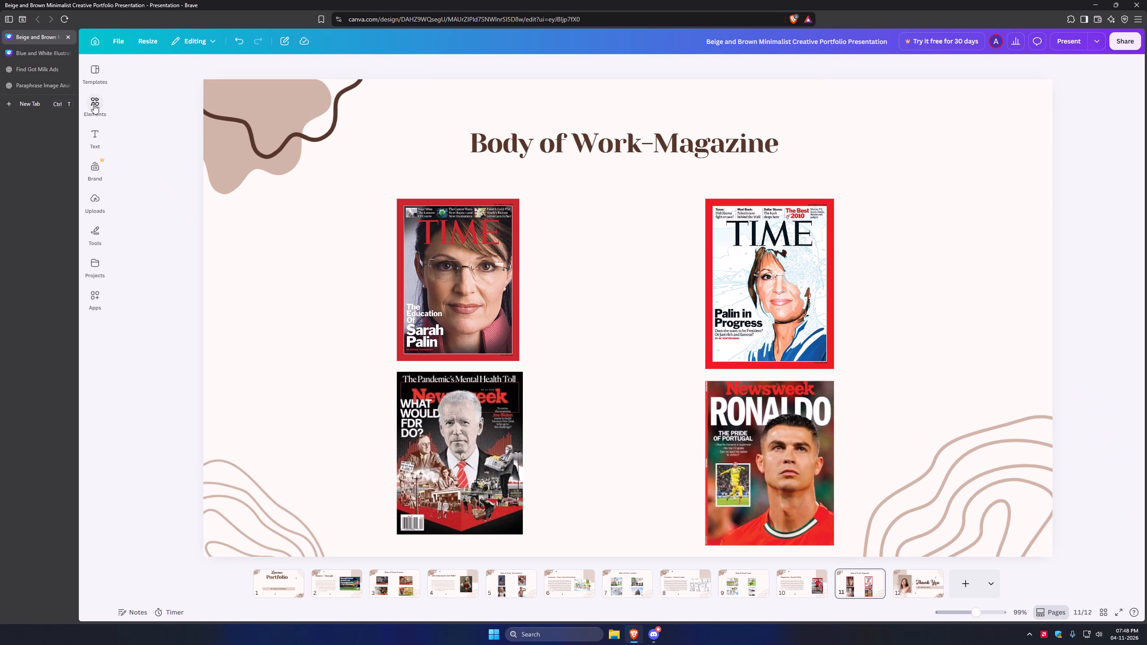
# Duplicate the Magazine- Sarah Palin page and move the copy between the Body of Work-Magazine and Thank You pages.
pyautogui.click(29, 77)
pyautogui.click(31, 66)
pyautogui.scroll(-8, 538, 318)
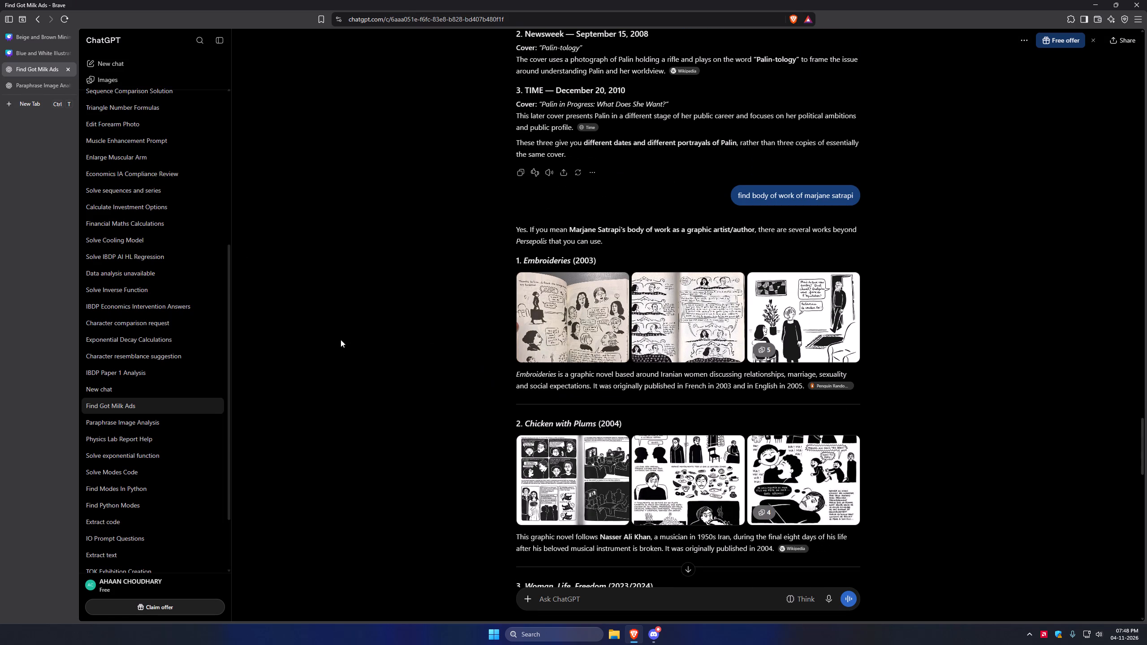
pyautogui.click(36, 37)
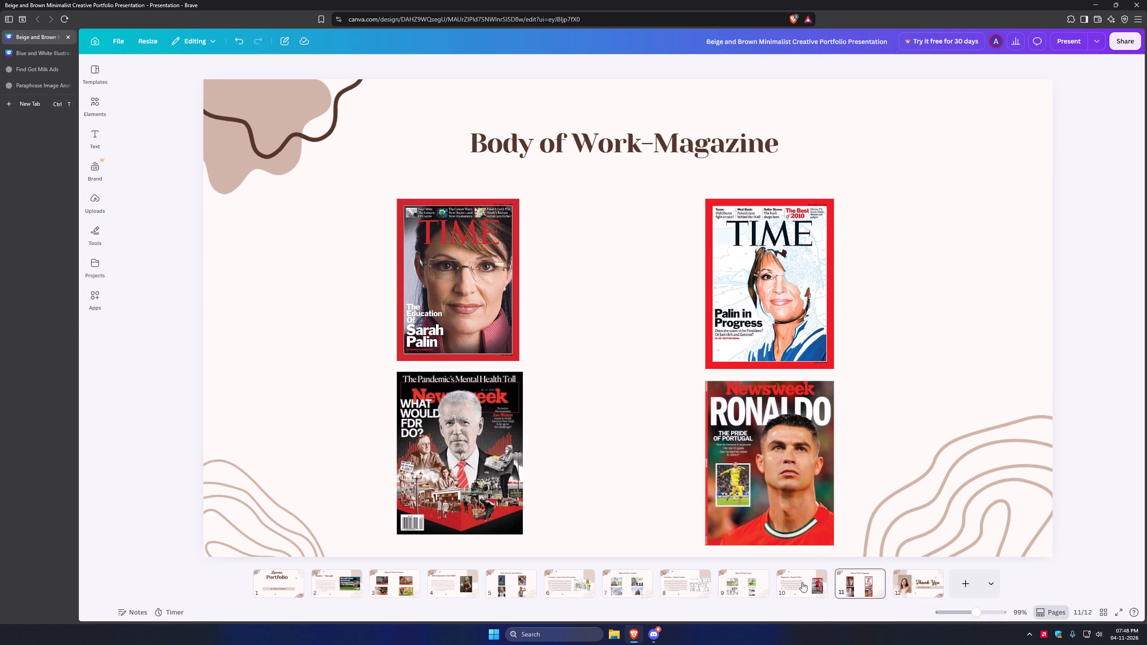
pyautogui.click(802, 582)
pyautogui.hotkey('ctrl', 'c')
pyautogui.hotkey('ctrl', 'v')
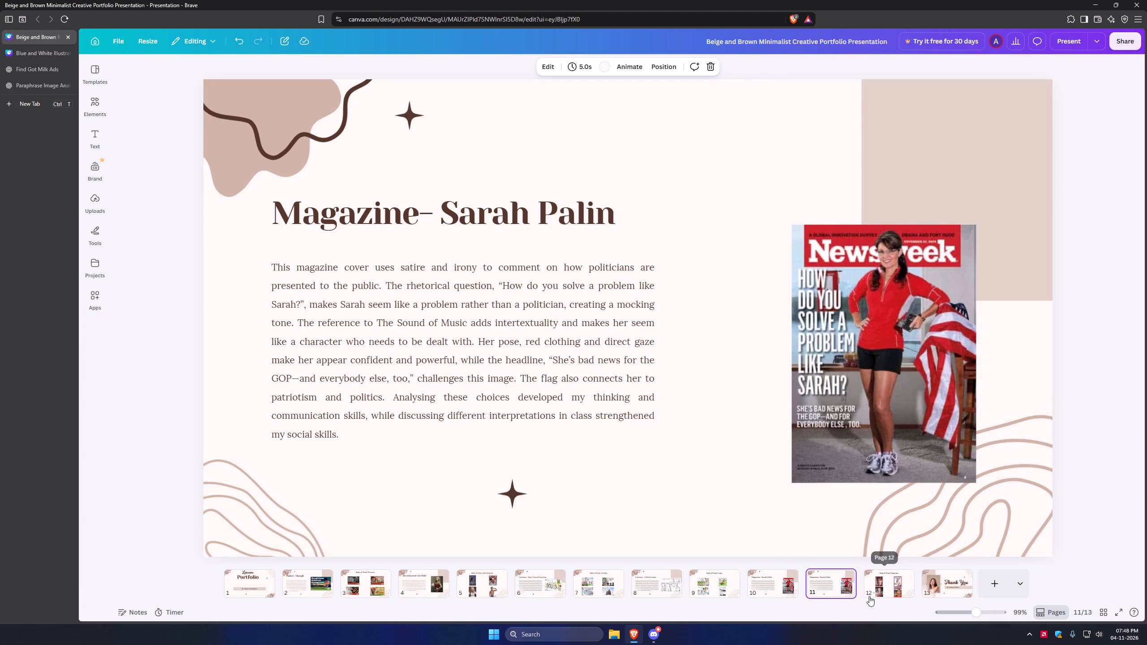
pyautogui.moveTo(837, 586); pyautogui.dragTo(931, 584)
# Replace the duplicated page's title with "Persepolis", copied from the sample portfolio's Persepolis page, followed by a dash.
pyautogui.doubleClick(492, 209)
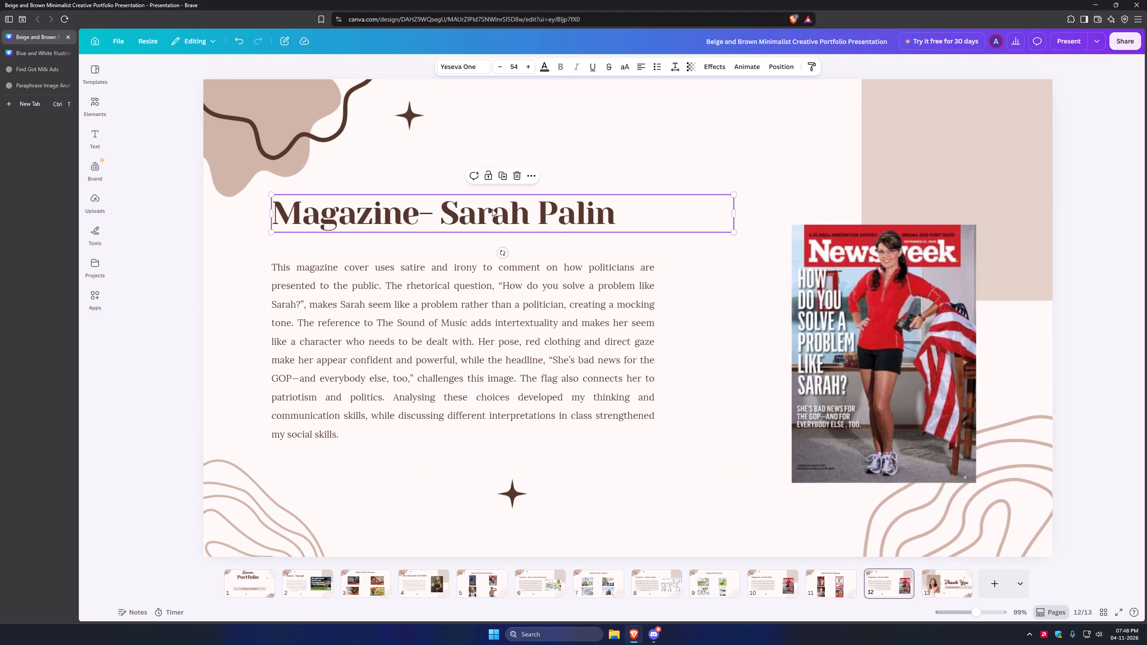
pyautogui.click(47, 56)
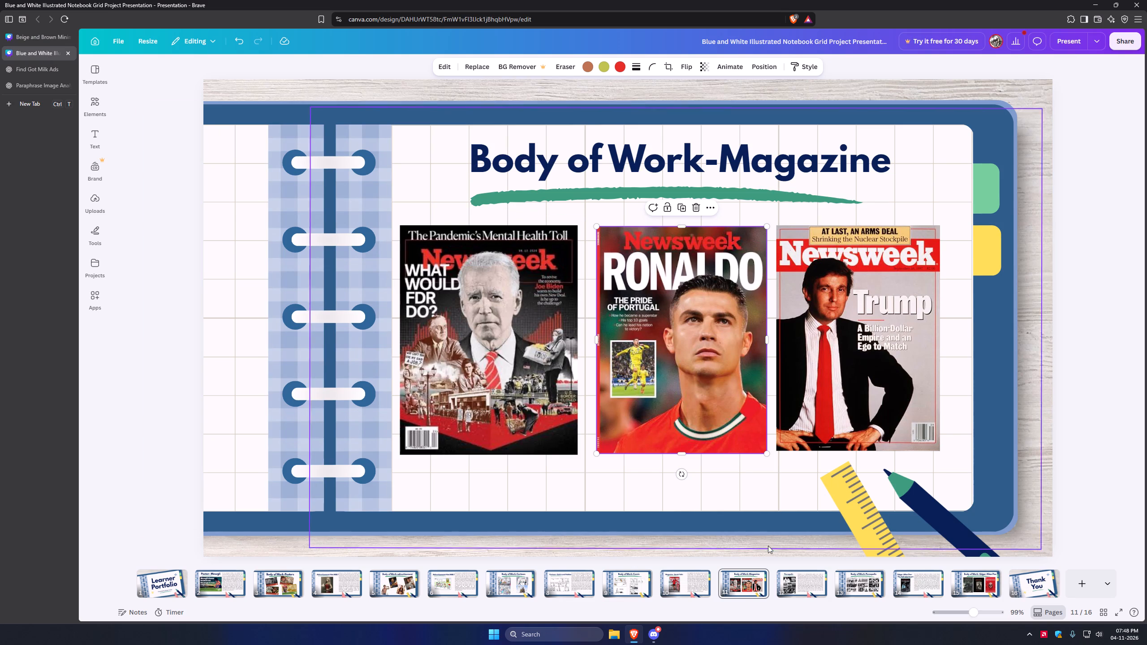
pyautogui.click(798, 588)
pyautogui.doubleClick(401, 166)
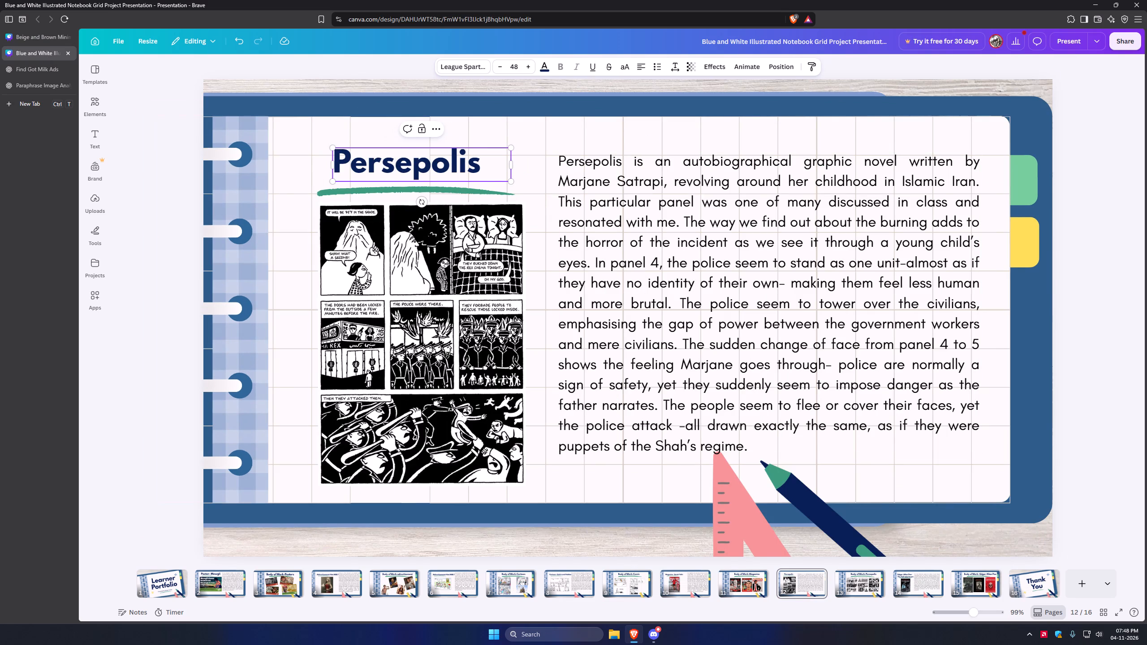
pyautogui.doubleClick(431, 172)
pyautogui.hotkey('ctrl', 'c')
pyautogui.click(38, 39)
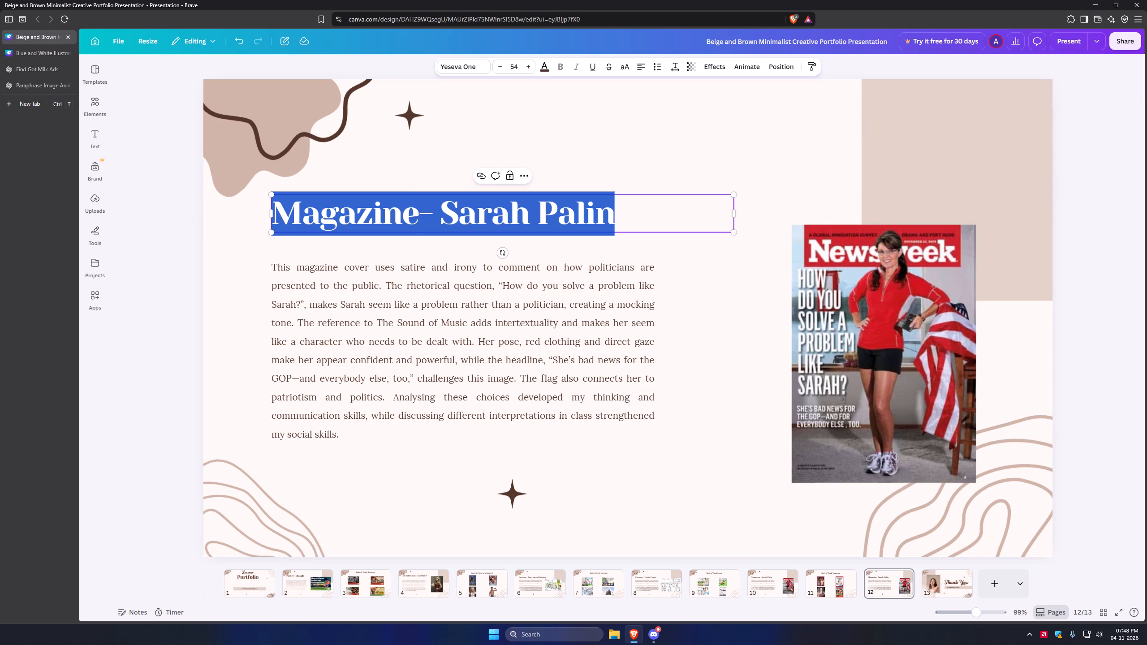
pyautogui.hotkey('ctrl', 'v')
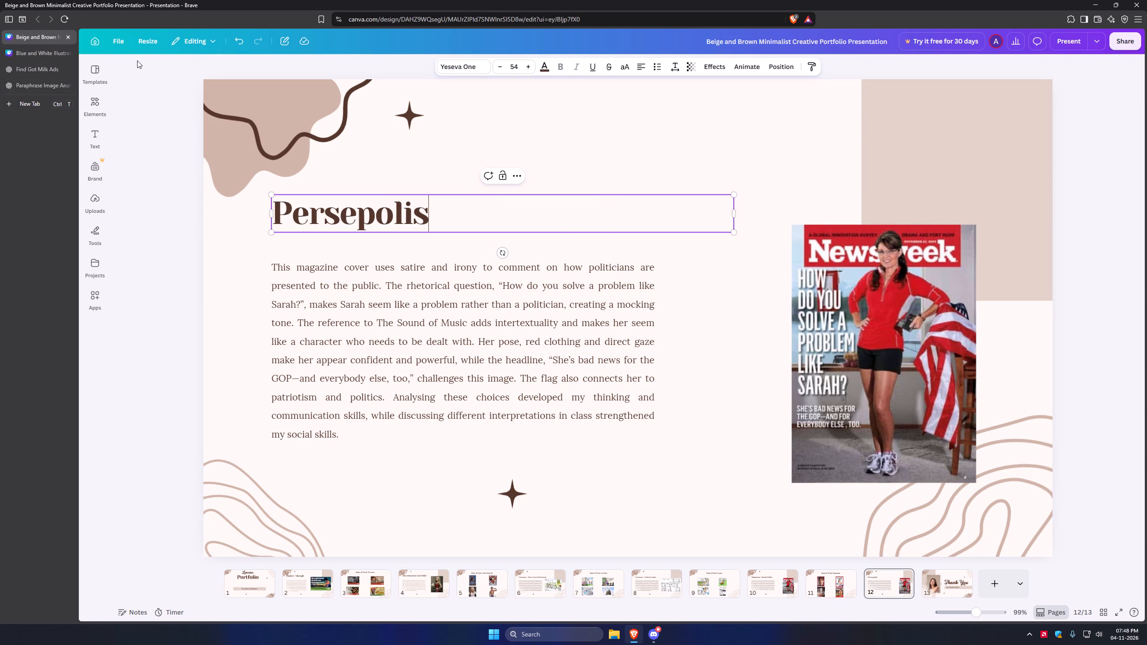
pyautogui.press('space')
pyautogui.write('-')
# Search the web for "who made persepolis" to find the graphic novel's author.
pyautogui.click(37, 43)
pyautogui.click(39, 47)
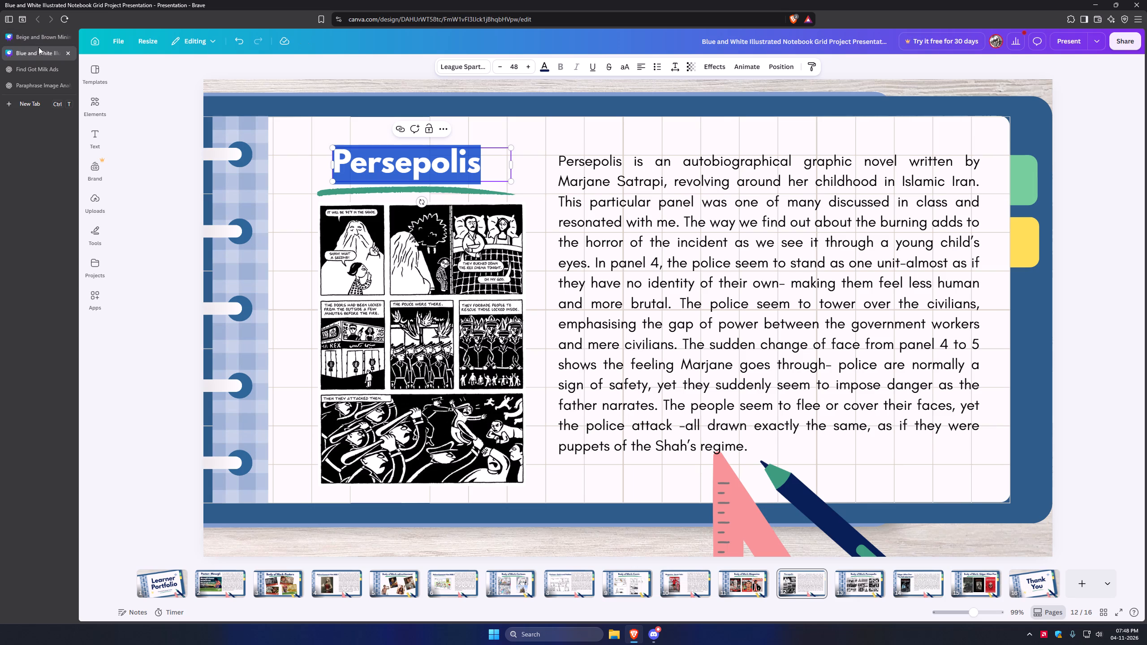
pyautogui.click(31, 106)
pyautogui.write('who made persepolis')
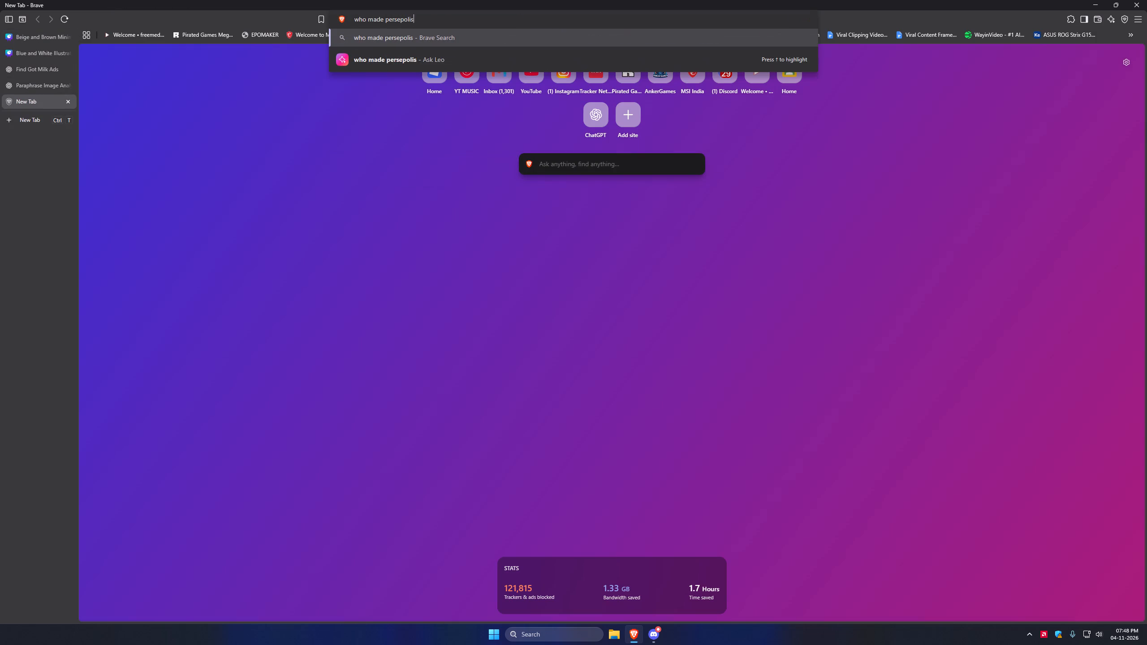
pyautogui.press('Return')
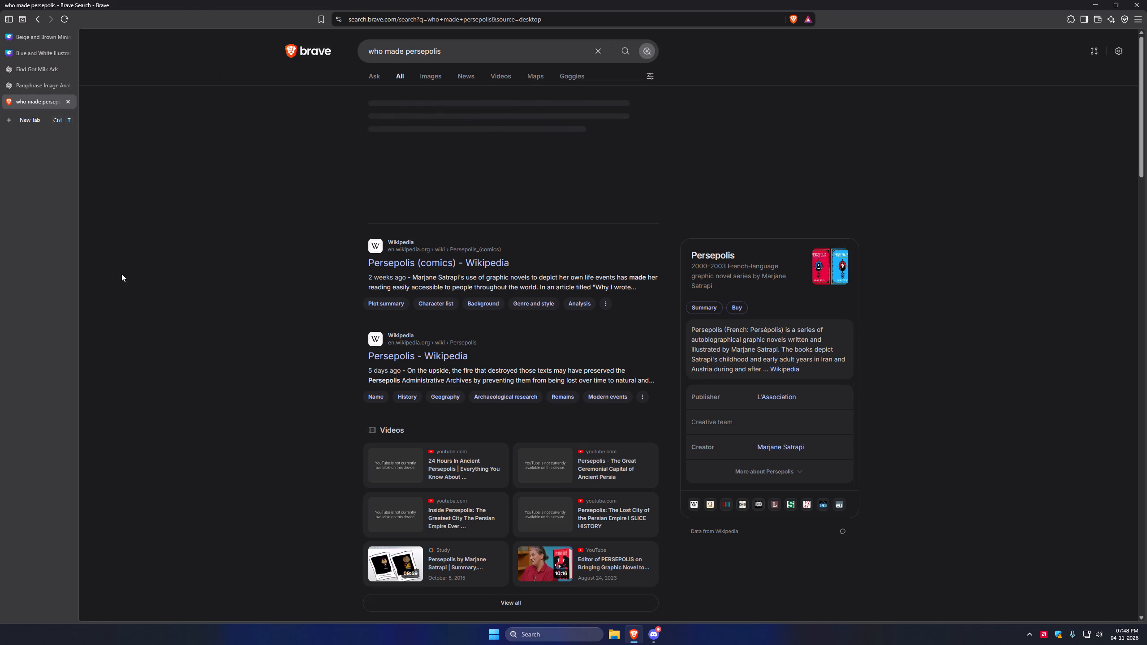
# Complete the Persepolis page title by adding "Marjane Satrapi" after the dash.
pyautogui.click(36, 42)
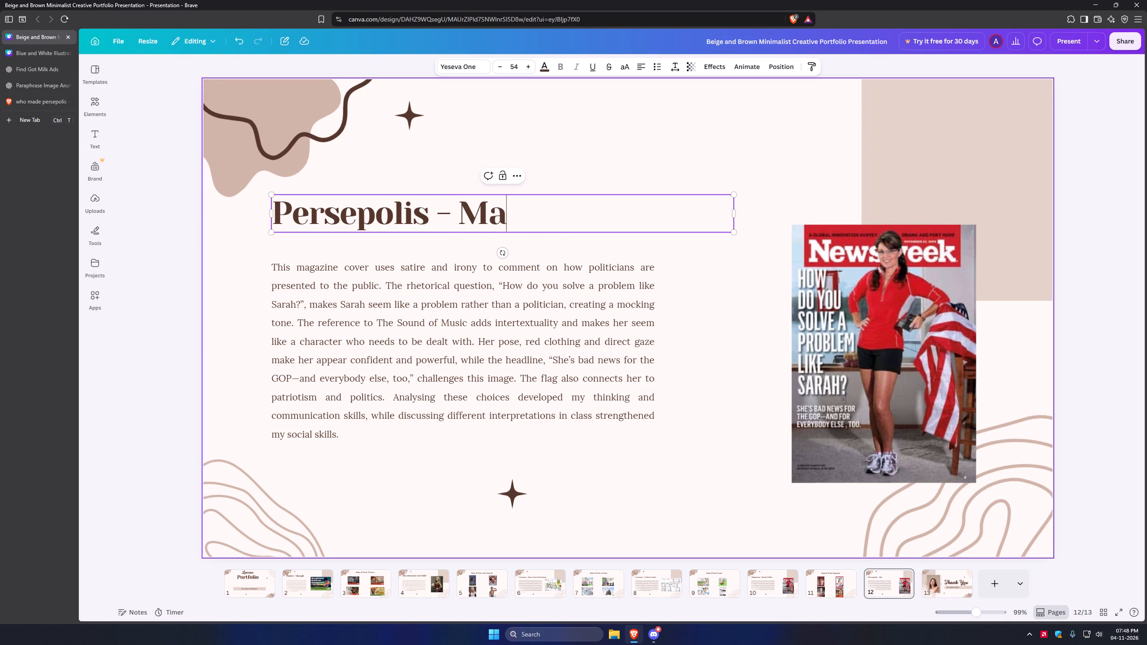
pyautogui.write('atrapi')
# Replace the Newsweek cover on the Persepolis page with the sample portfolio's Persepolis comic panels, placed beside the body text.
pyautogui.click(885, 365)
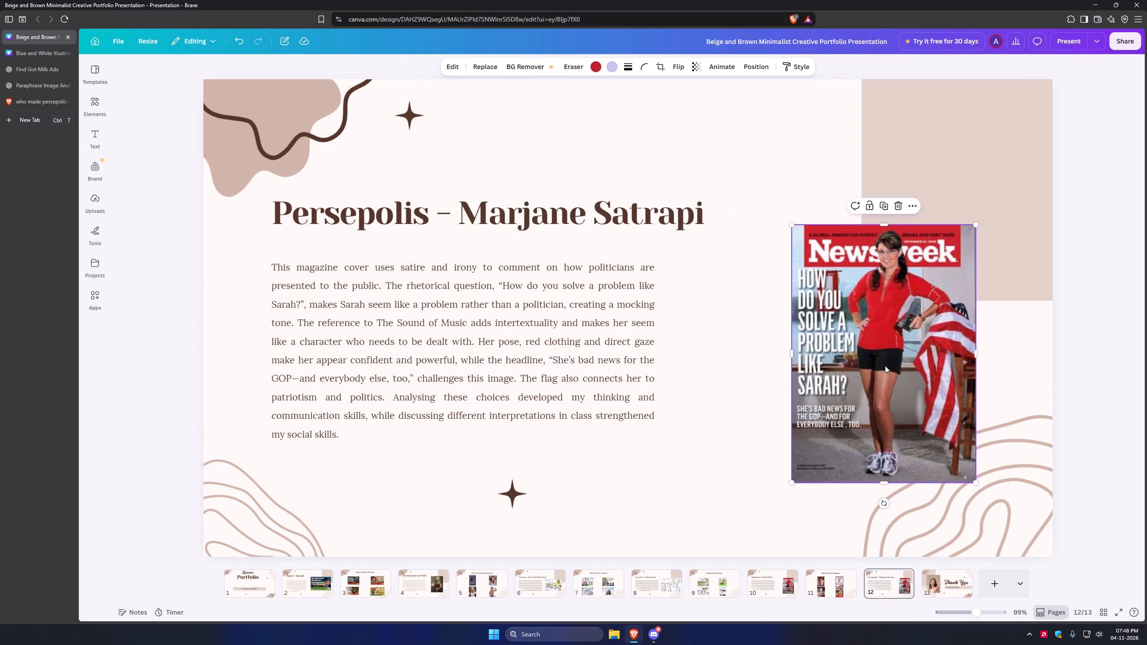
pyautogui.press('Delete')
pyautogui.click(56, 54)
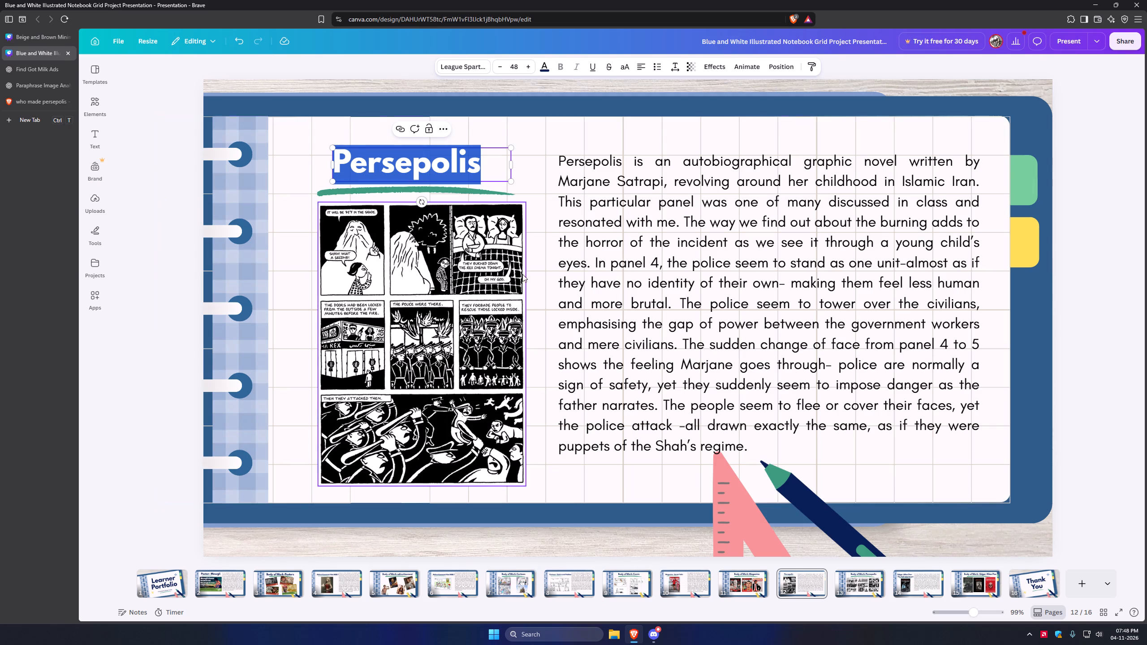
pyautogui.click(437, 277)
pyautogui.hotkey('ctrl', 'c')
pyautogui.click(42, 38)
pyautogui.hotkey('ctrl', 'v')
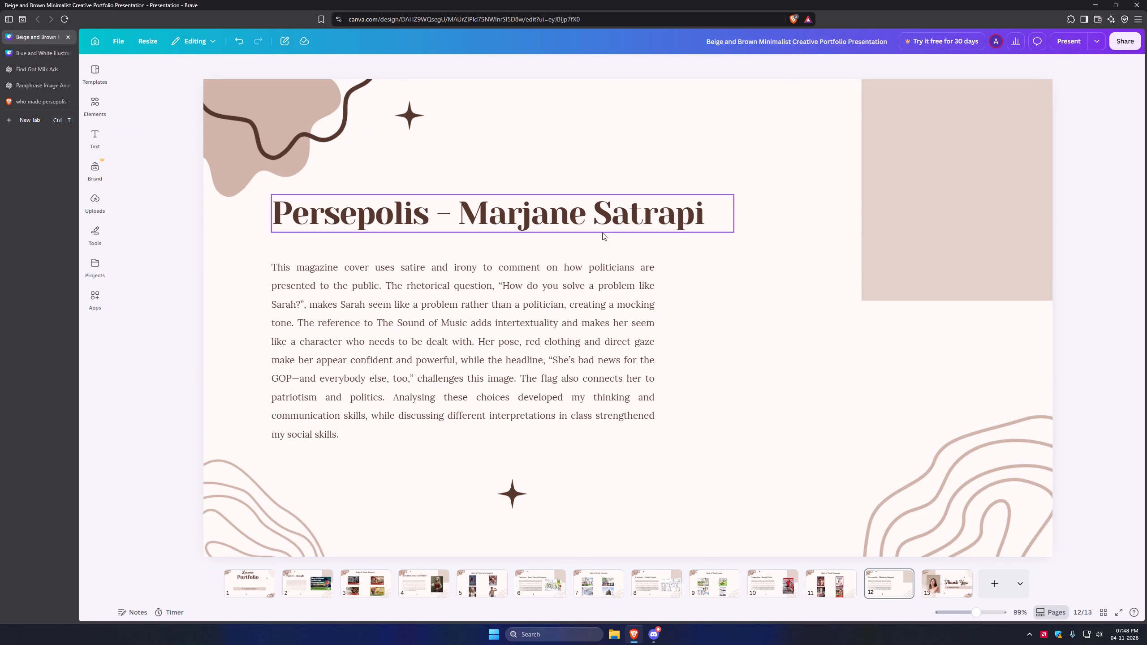
pyautogui.moveTo(372, 364); pyautogui.dragTo(802, 374)
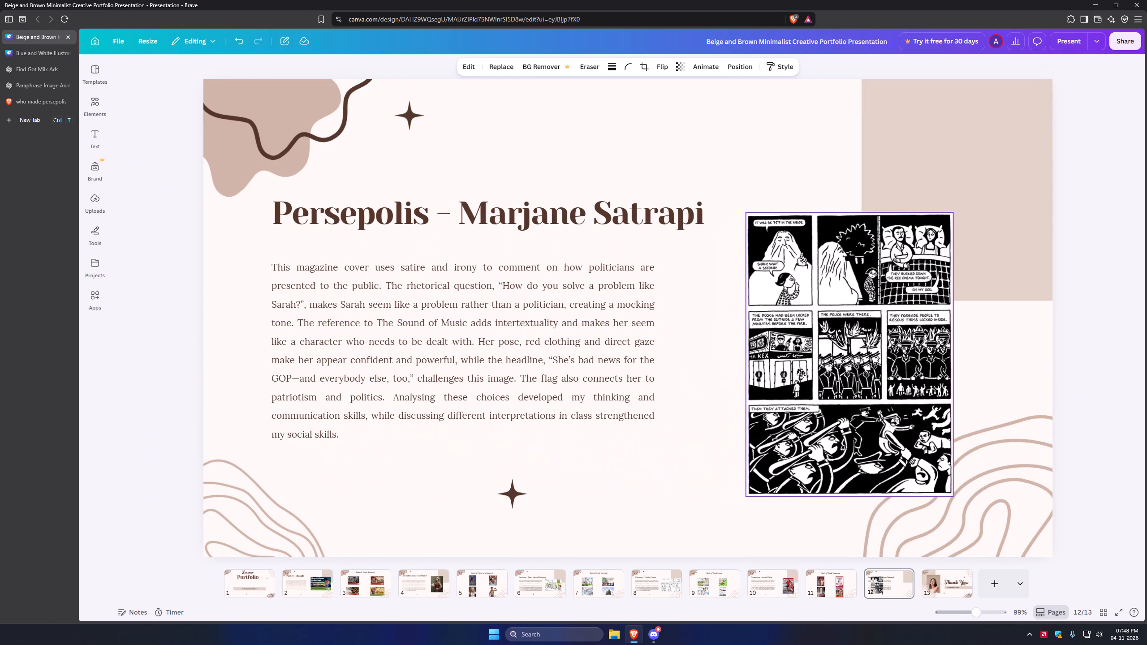
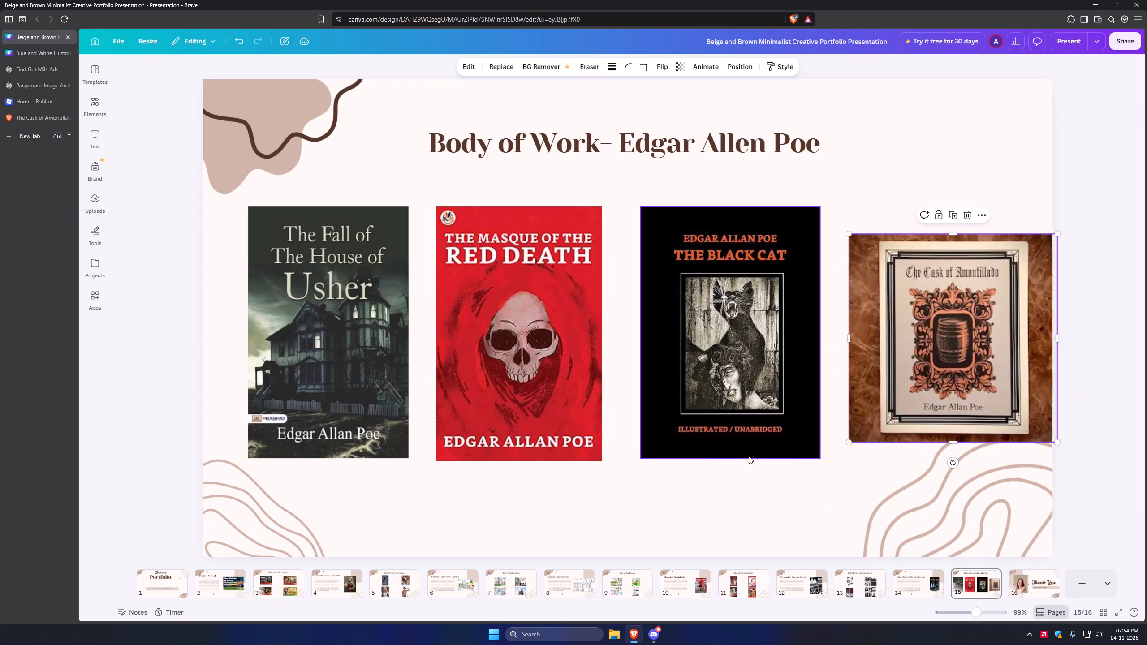
# Move The Black Cat cover slightly left and align it with the top of The Masque of the Red Death cover.
pyautogui.click(718, 445)
pyautogui.click(728, 461)
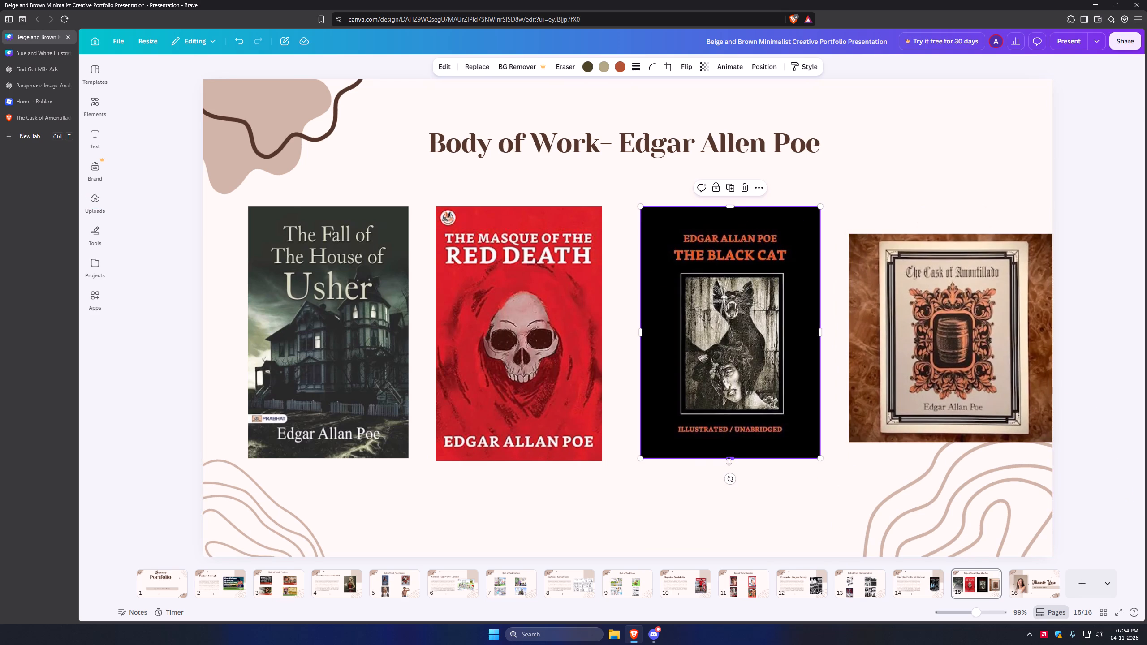
pyautogui.moveTo(737, 417); pyautogui.dragTo(726, 420)
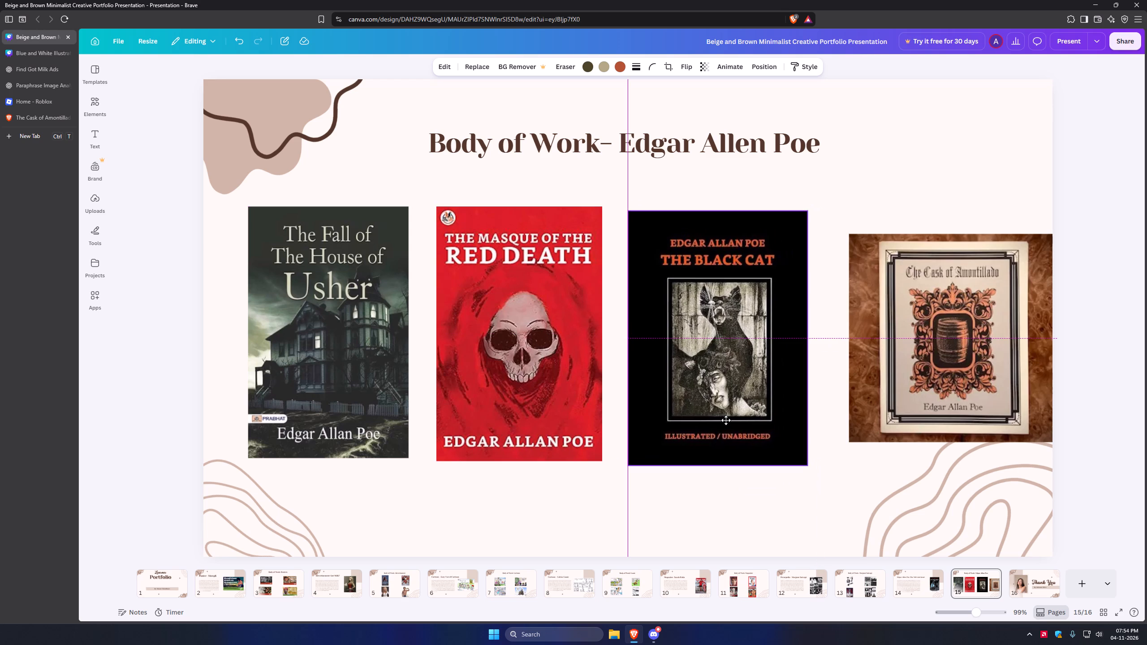
pyautogui.moveTo(726, 420); pyautogui.dragTo(726, 417)
# Enlarge The Cask of Amontillado cover to about the height of the other covers and align it at the row's right end.
pyautogui.click(941, 367)
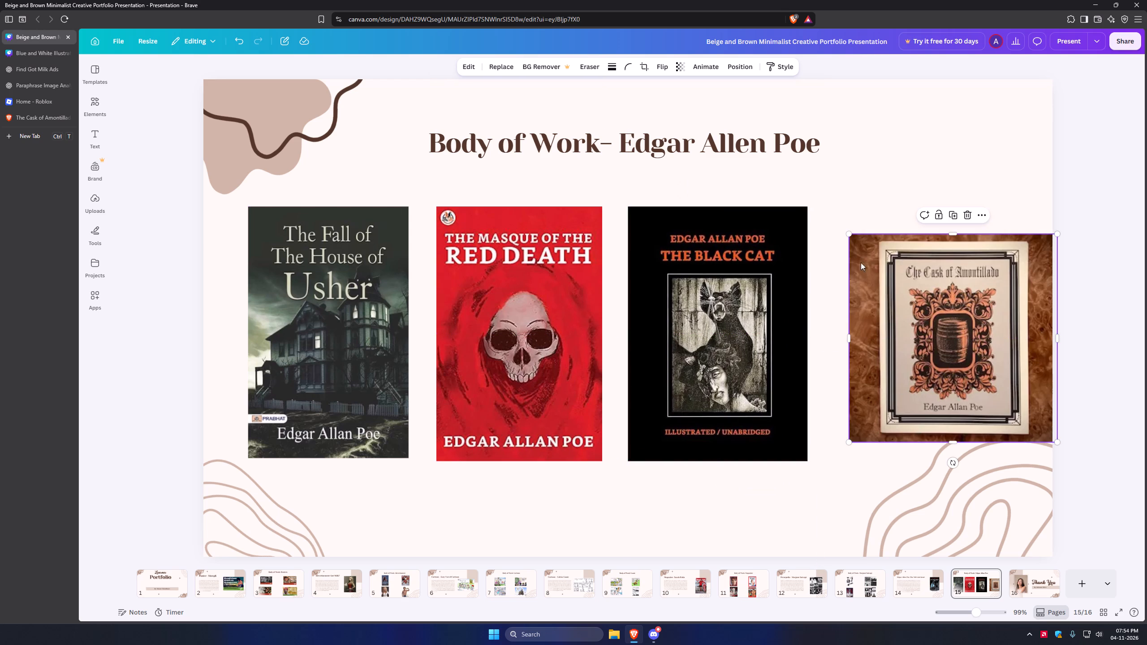
pyautogui.click(853, 233)
pyautogui.moveTo(847, 232); pyautogui.dragTo(835, 230)
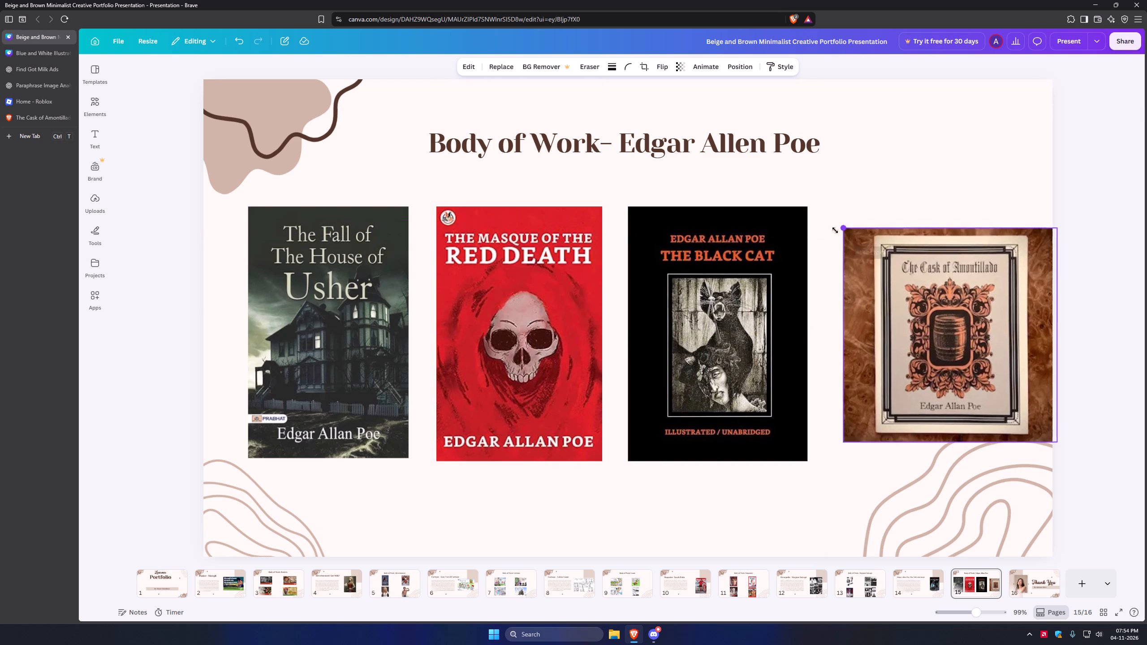
pyautogui.moveTo(835, 230); pyautogui.dragTo(824, 216)
pyautogui.moveTo(938, 443); pyautogui.dragTo(933, 471)
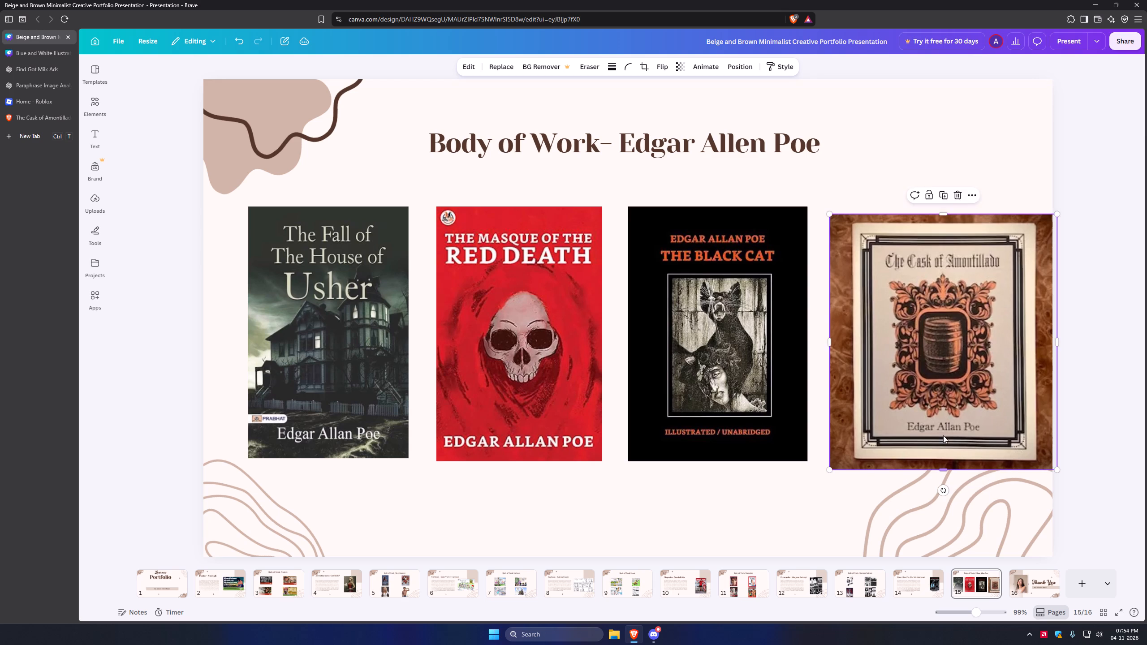
pyautogui.moveTo(944, 396); pyautogui.dragTo(938, 390)
pyautogui.click(1100, 384)
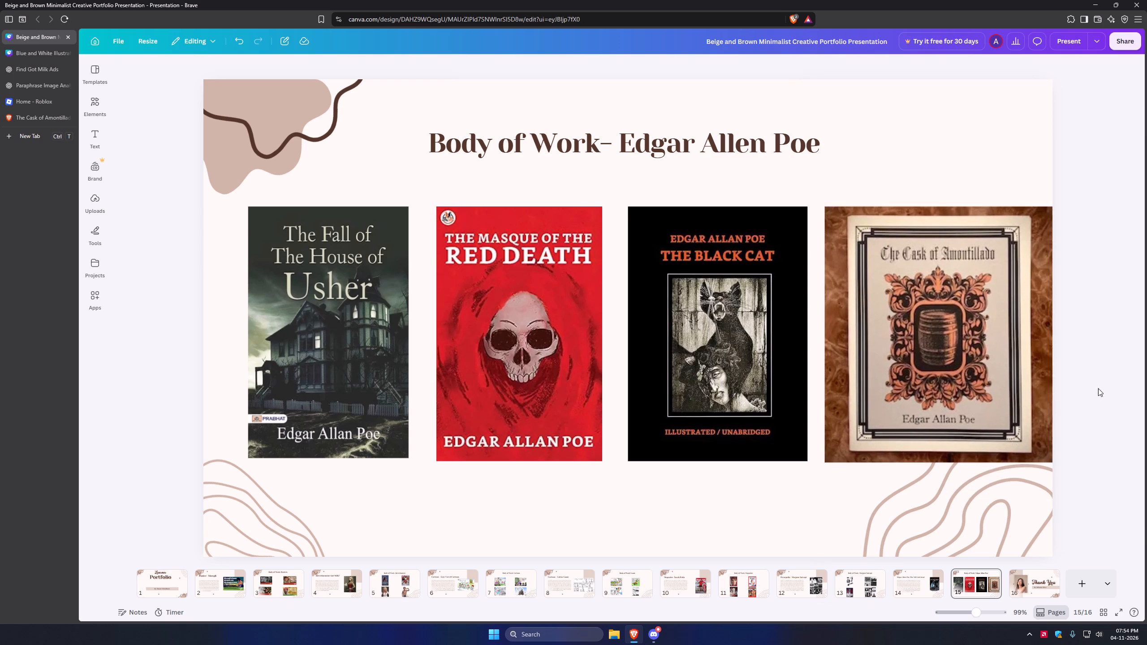
# On the Thank You slide, replace the placeholder name after "By" with the student's name and set the byline's font size to 42.
pyautogui.click(1033, 580)
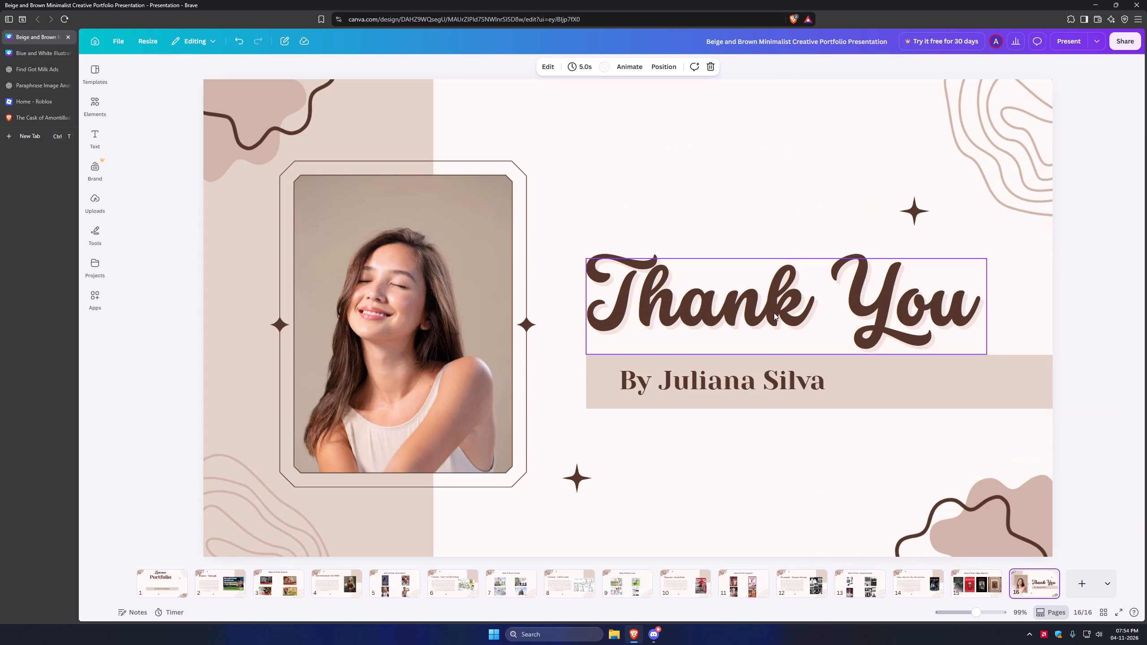
pyautogui.click(866, 379)
pyautogui.click(849, 384)
pyautogui.click(849, 384)
pyautogui.click(835, 383)
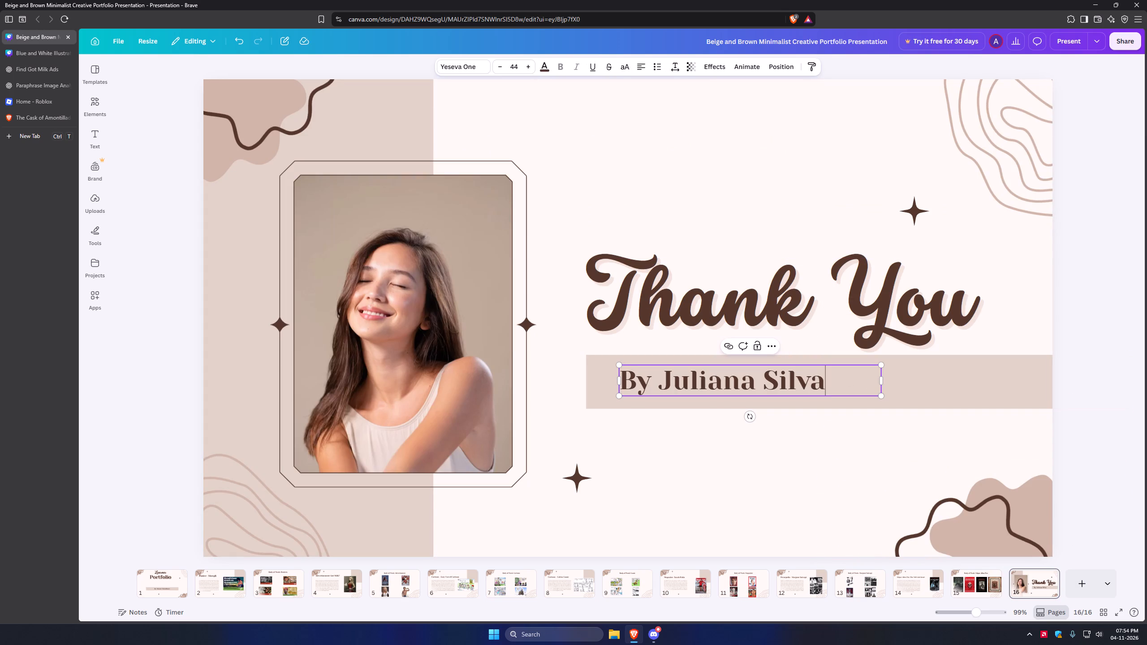
pyautogui.press('BackSpace')
pyautogui.press('BackSpace')
pyautogui.press('BackSpace')
pyautogui.press('BackSpace')
pyautogui.press('BackSpace')
pyautogui.press('BackSpace')
pyautogui.press('BackSpace')
pyautogui.press('BackSpace')
pyautogui.press('BackSpace')
pyautogui.press('BackSpace')
pyautogui.press('BackSpace')
pyautogui.press('BackSpace')
pyautogui.press('BackSpace')
pyautogui.press('BackSpace')
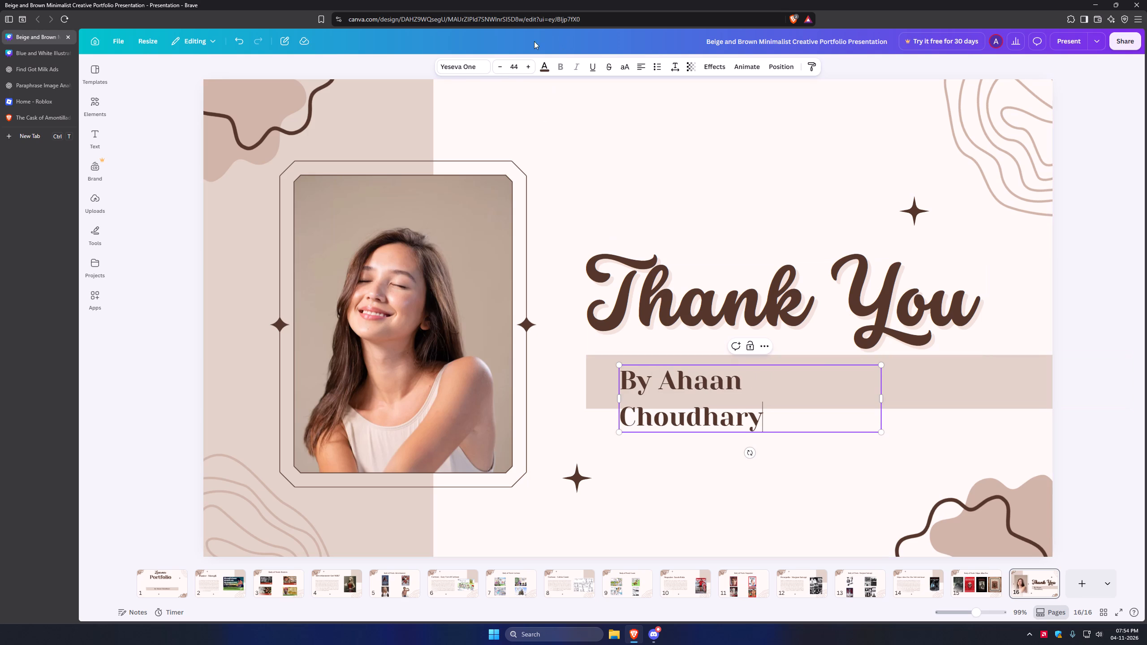
pyautogui.doubleClick(504, 65)
pyautogui.click(1092, 333)
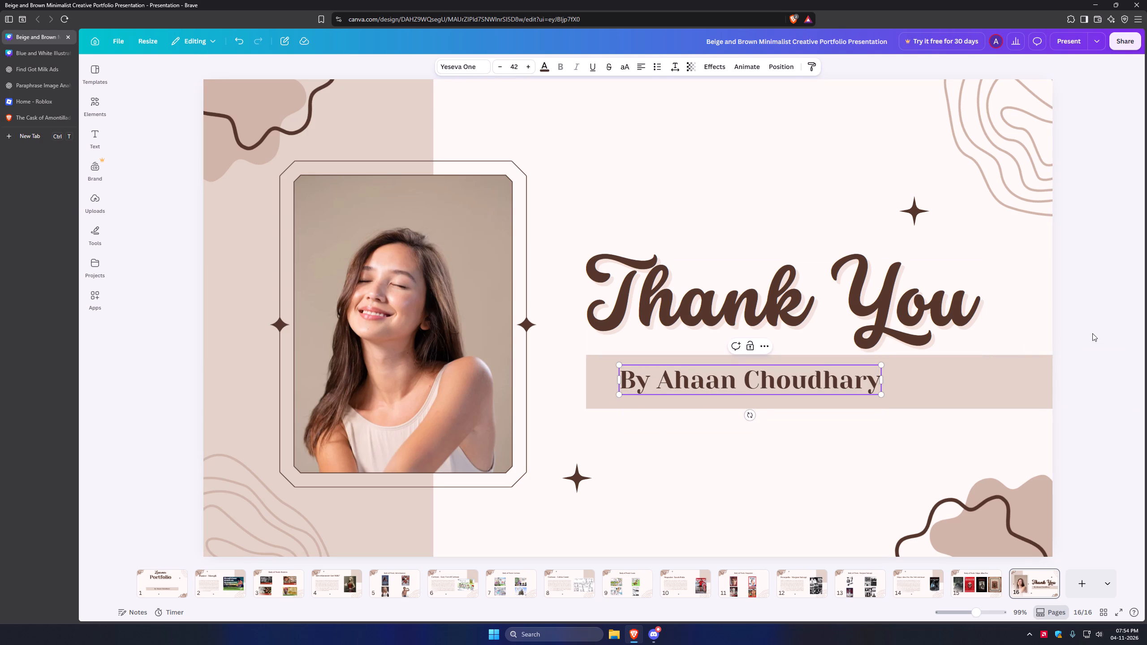
# Delete the woman's portrait photo and its decorative frame from the Thank You slide.
pyautogui.click(375, 325)
pyautogui.press('Delete')
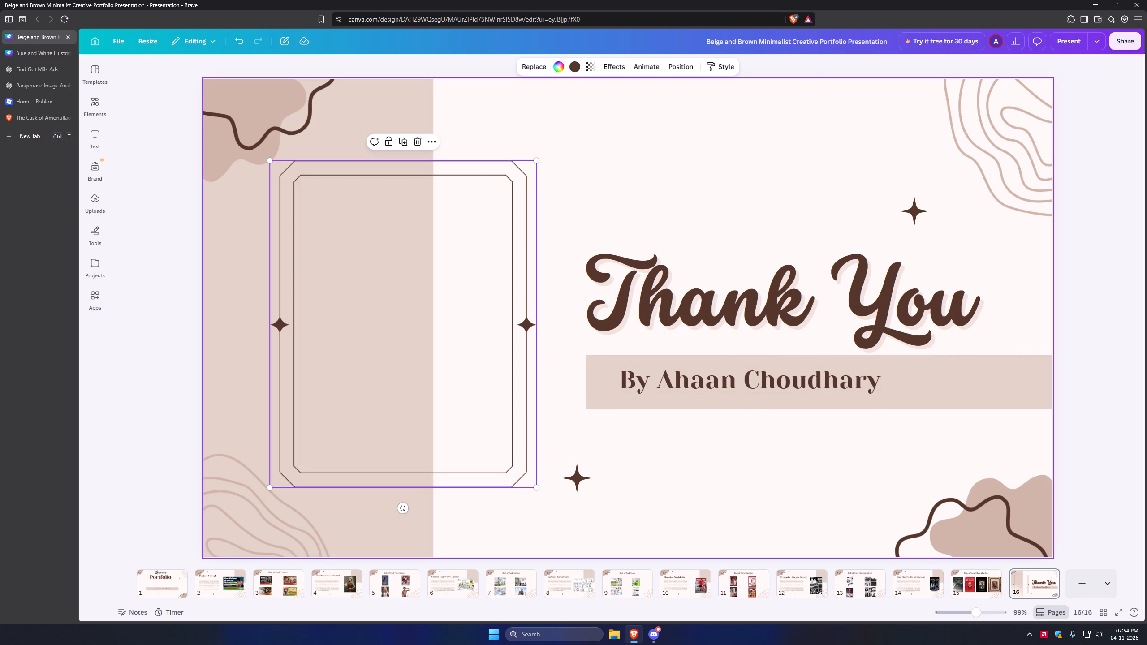
pyautogui.press('Delete')
# Move the Thank You heading to the slide's top centre and shift the beige bar and byline left toward the middle.
pyautogui.moveTo(775, 317); pyautogui.dragTo(752, 316)
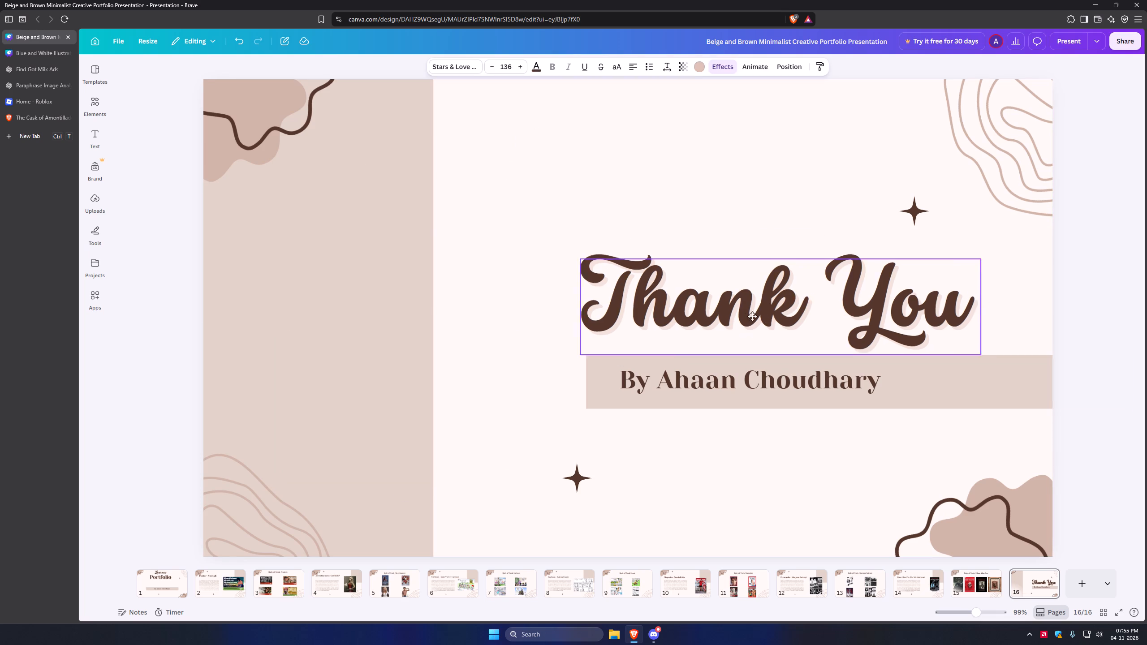
pyautogui.moveTo(752, 316); pyautogui.dragTo(627, 187)
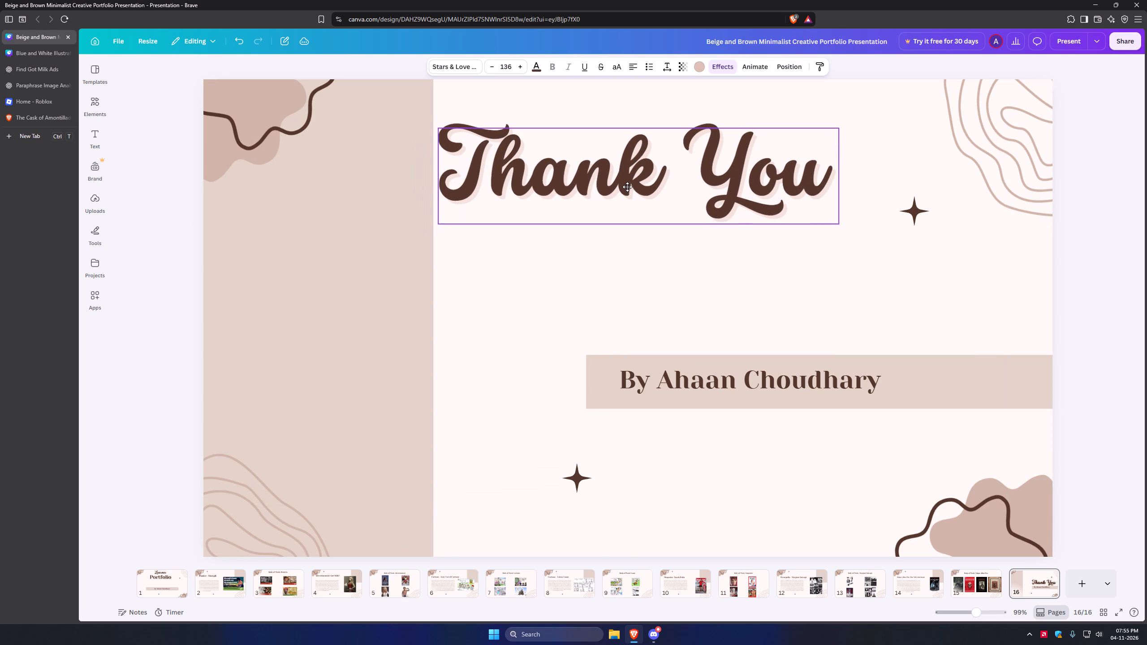
pyautogui.moveTo(627, 187); pyautogui.dragTo(631, 186)
pyautogui.moveTo(956, 389); pyautogui.dragTo(758, 387)
pyautogui.moveTo(769, 383); pyautogui.dragTo(672, 381)
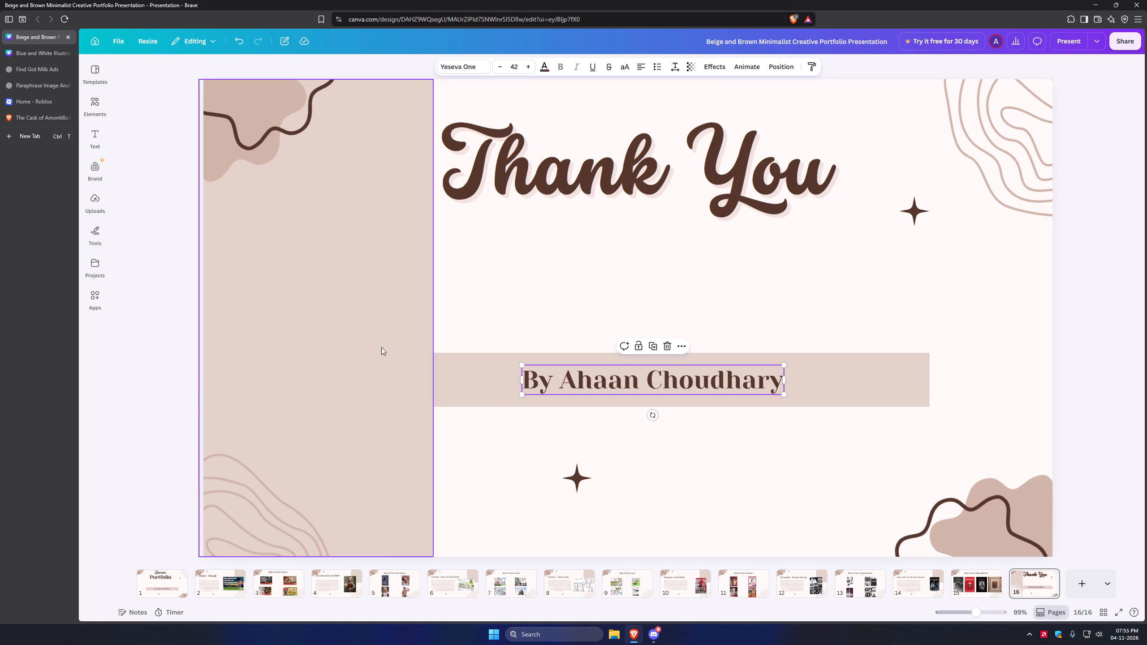
# Delete the tall beige block along the left side of the Thank You slide.
pyautogui.click(381, 347)
pyautogui.press('Delete')
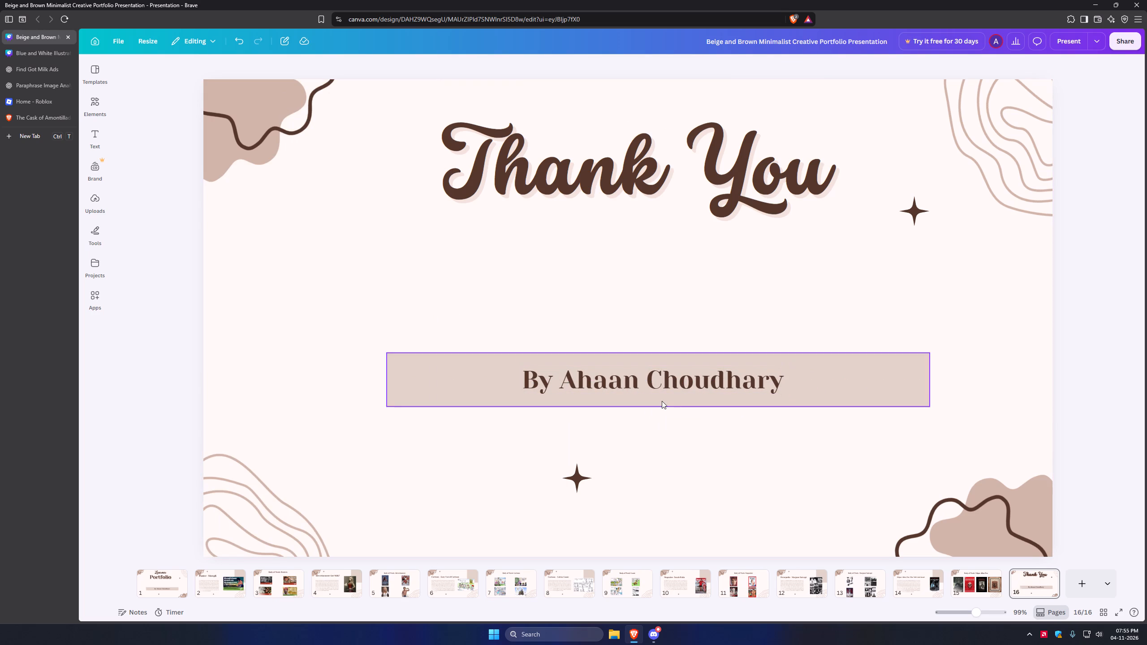
# Shift the byline text slightly left within its beige bar on the Thank You slide.
pyautogui.moveTo(660, 396); pyautogui.dragTo(643, 397)
pyautogui.moveTo(644, 389); pyautogui.dragTo(638, 389)
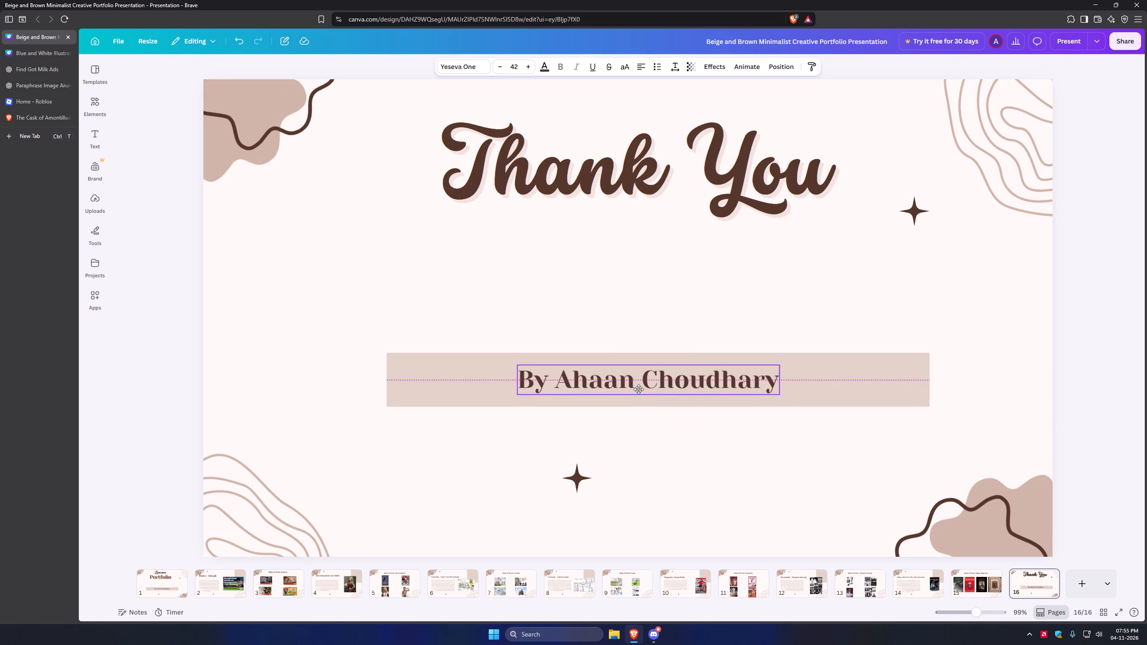
pyautogui.moveTo(638, 389); pyautogui.dragTo(634, 389)
pyautogui.click(1091, 445)
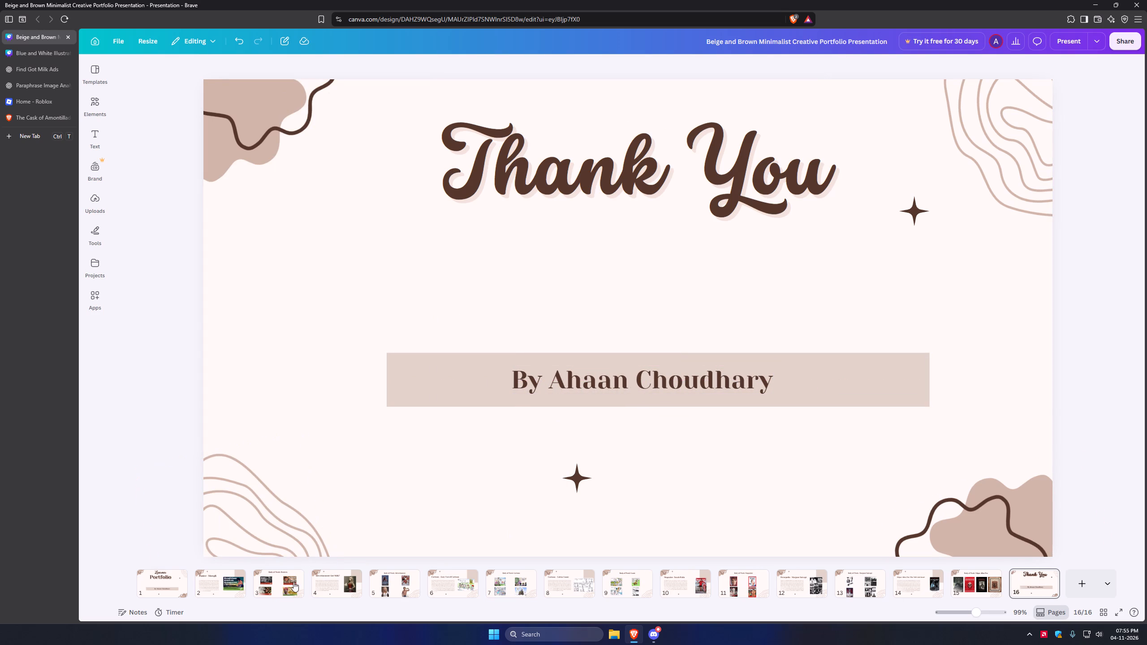
# Review the portfolio's slides from the cover through to the Thank You slide.
pyautogui.click(157, 579)
pyautogui.click(227, 590)
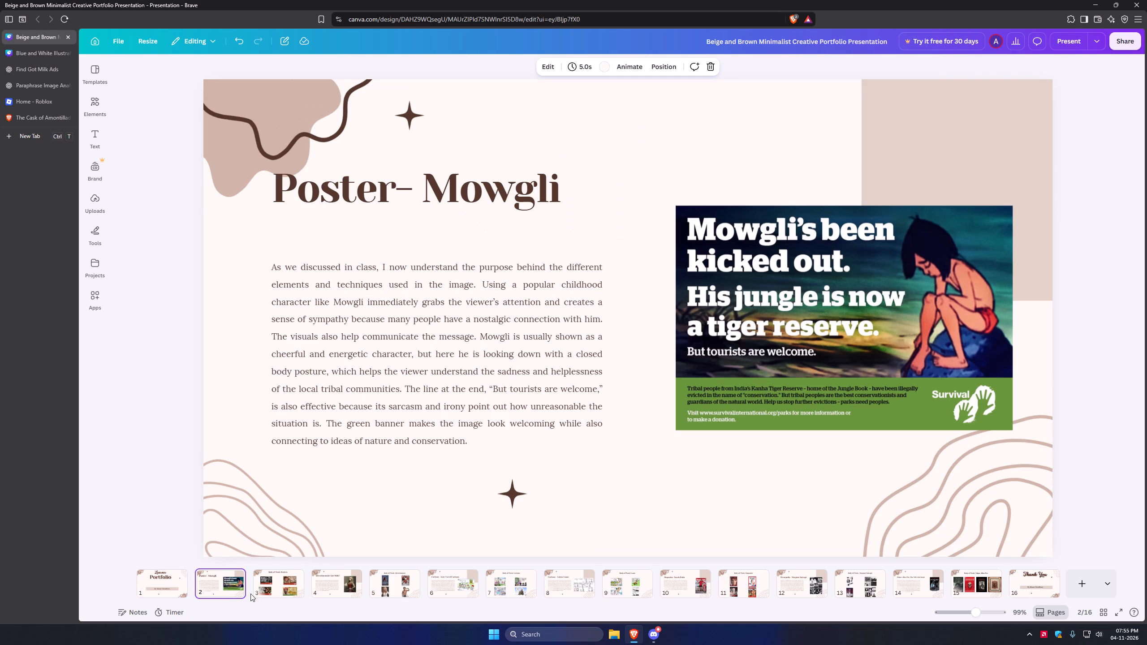
pyautogui.click(278, 586)
pyautogui.click(337, 591)
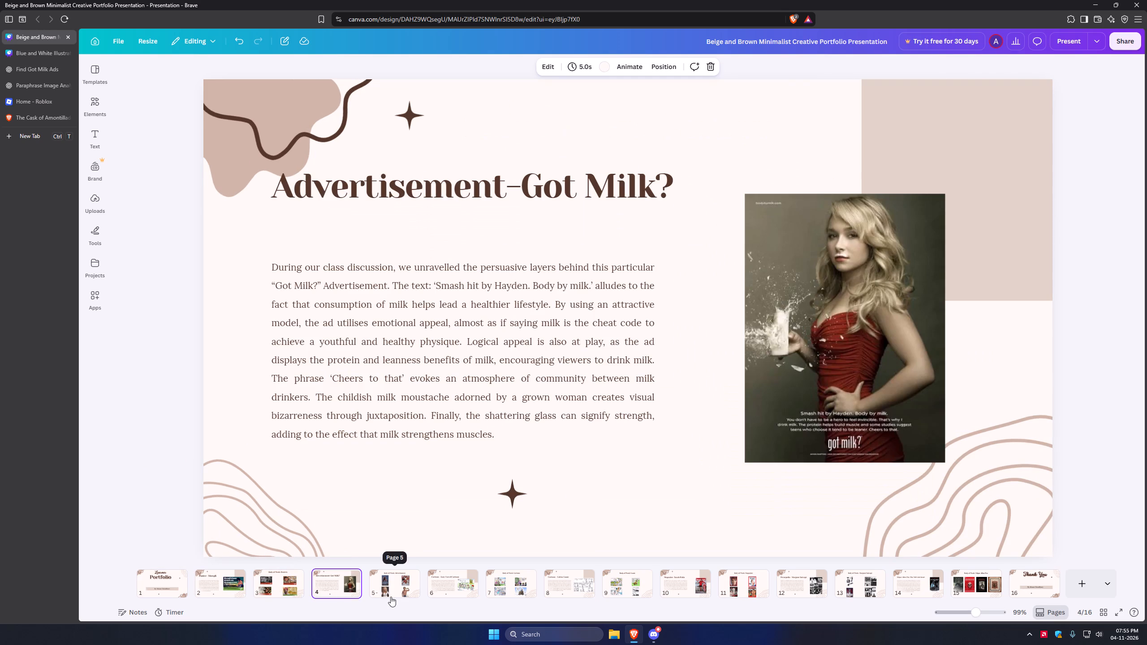
pyautogui.click(391, 597)
pyautogui.click(451, 598)
pyautogui.click(507, 592)
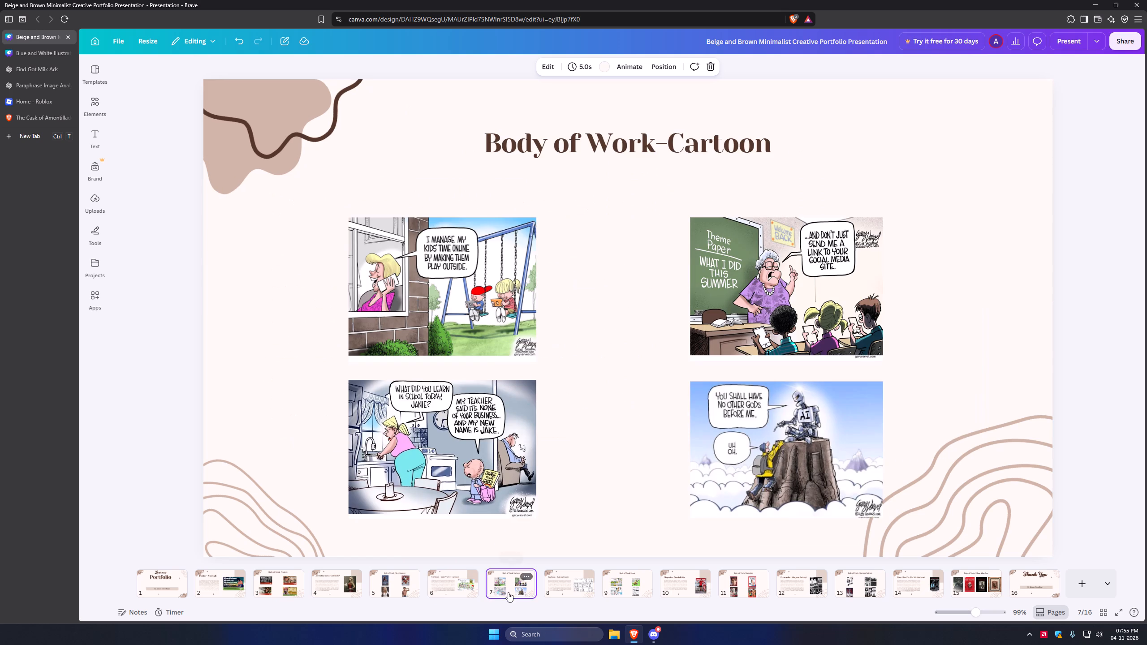
pyautogui.click(558, 595)
pyautogui.click(615, 591)
pyautogui.click(669, 592)
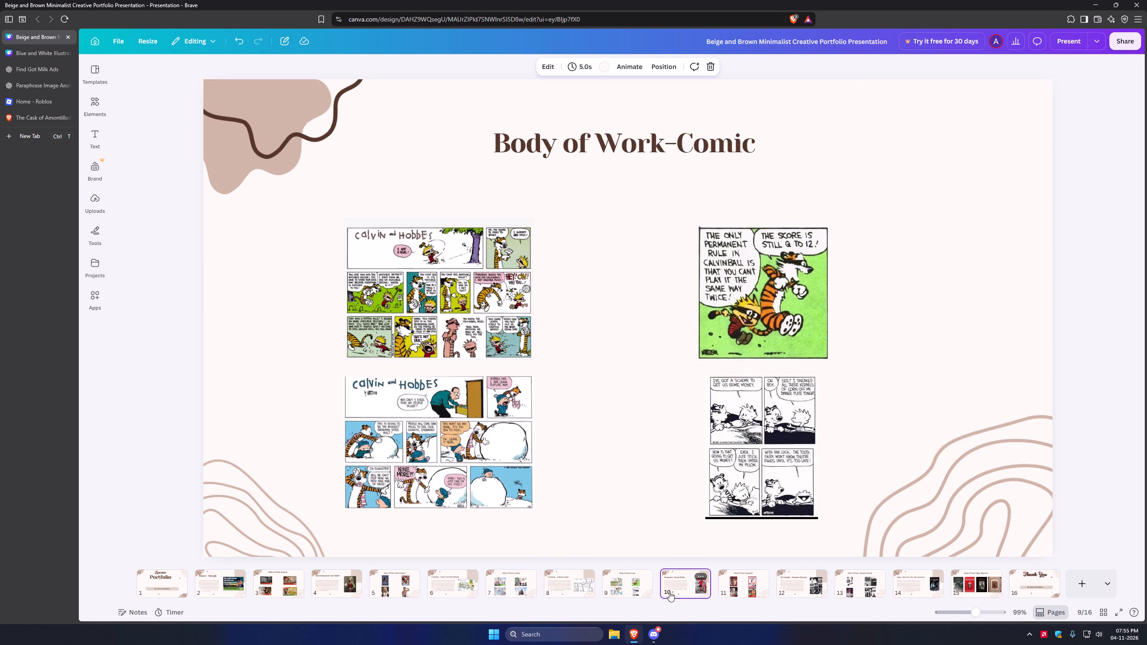
pyautogui.click(715, 586)
pyautogui.click(734, 586)
pyautogui.click(788, 586)
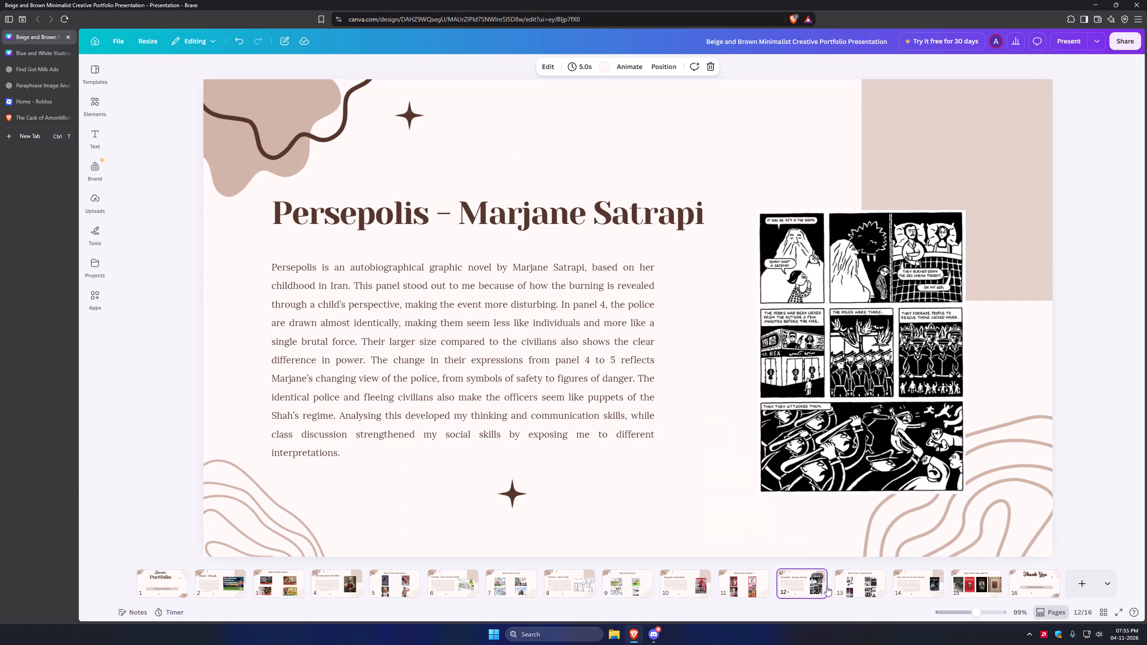
pyautogui.click(858, 587)
pyautogui.click(910, 589)
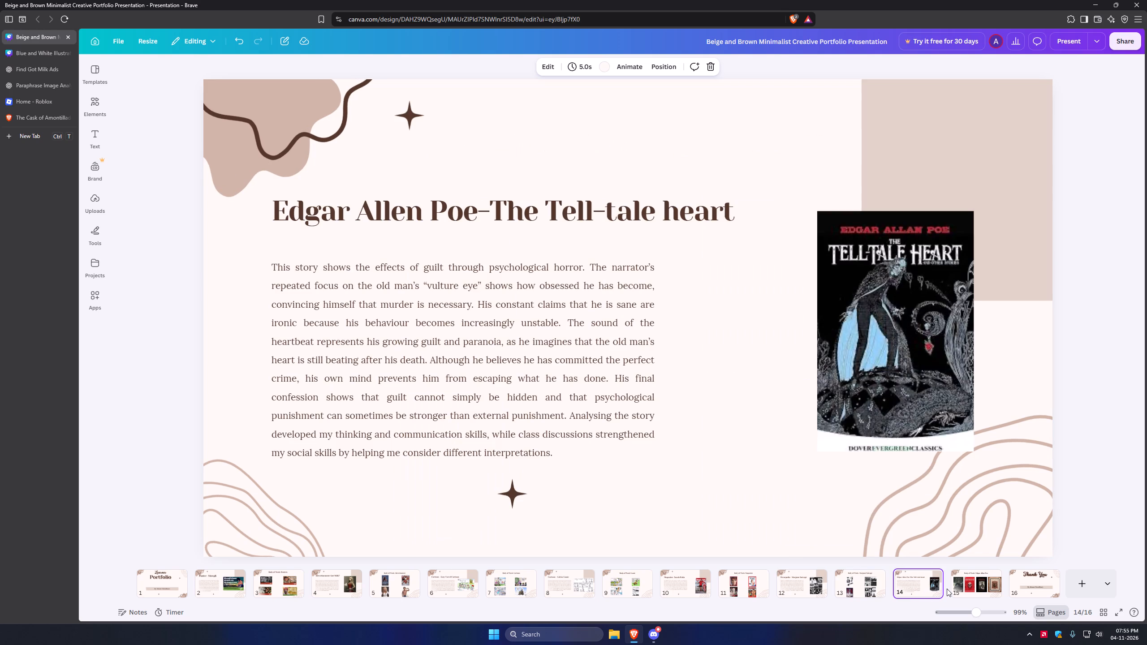
pyautogui.click(947, 589)
pyautogui.click(976, 589)
pyautogui.click(1028, 589)
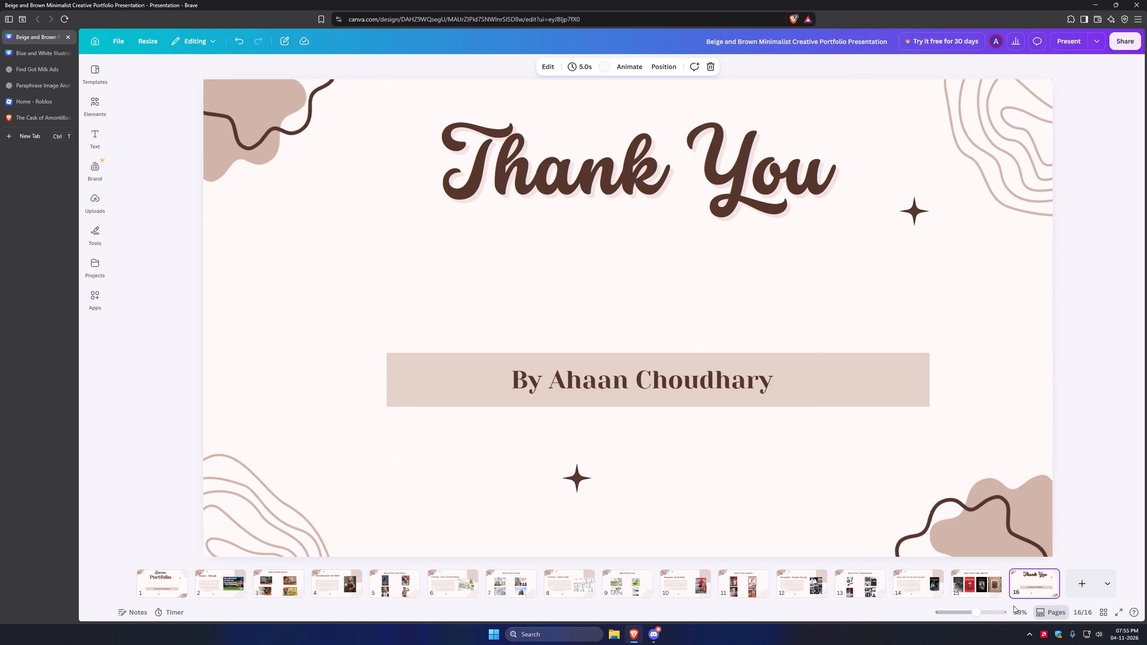
# Check the Thank You slide of the blue and white notebook presentation for comparison, and return to the beige and brown portfolio.
pyautogui.click(30, 55)
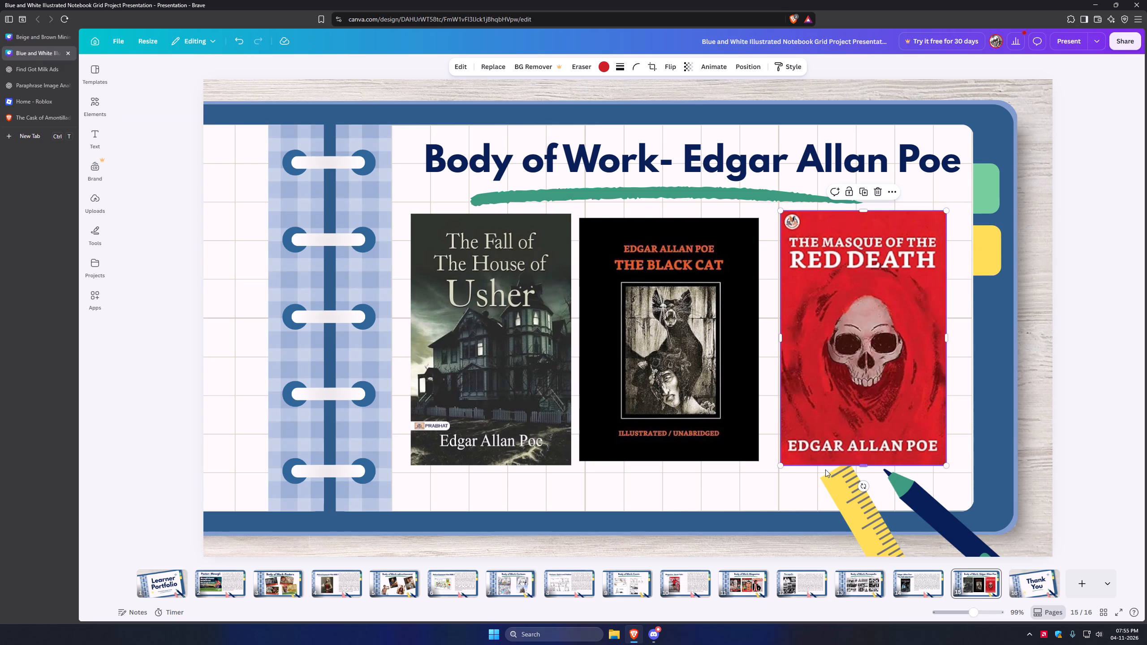
pyautogui.click(1047, 597)
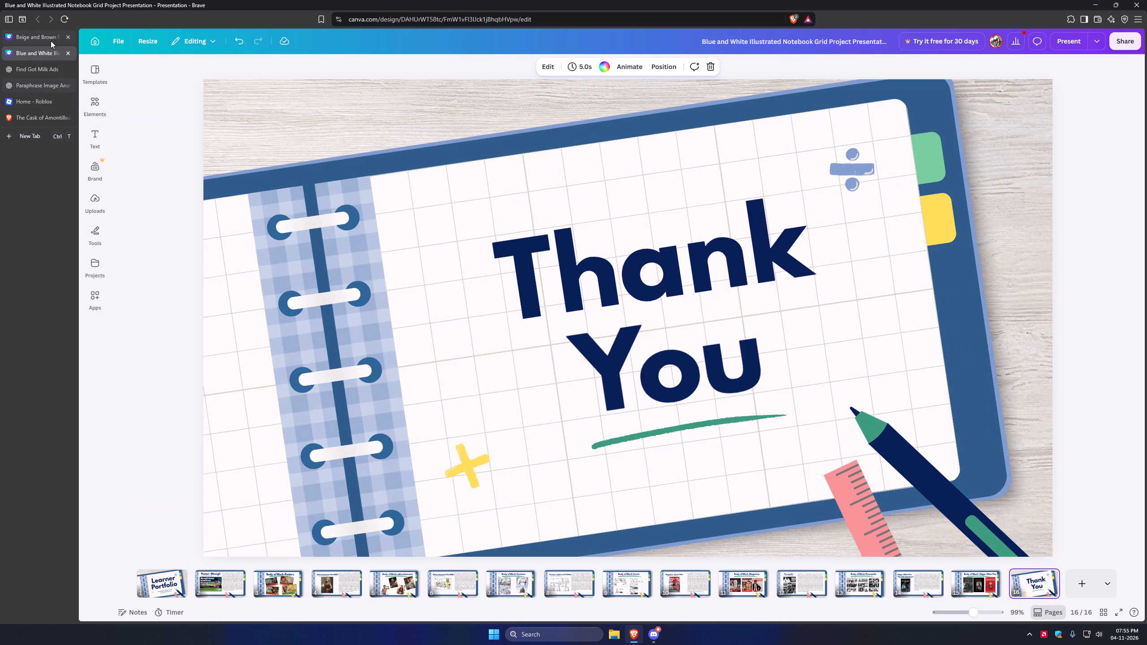
pyautogui.click(50, 40)
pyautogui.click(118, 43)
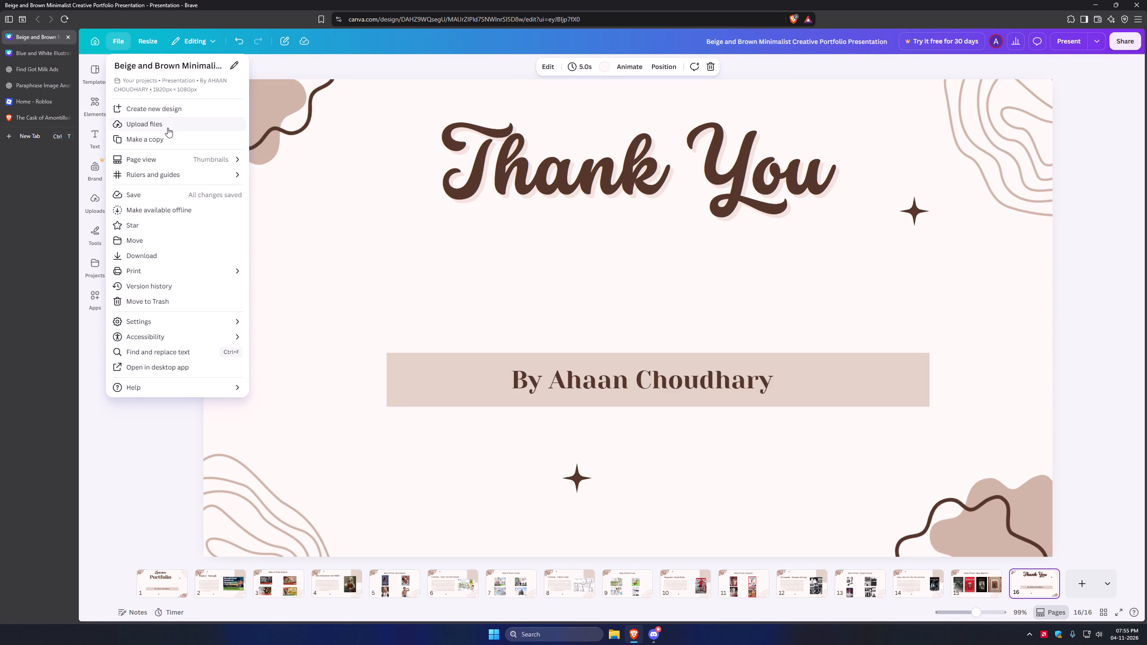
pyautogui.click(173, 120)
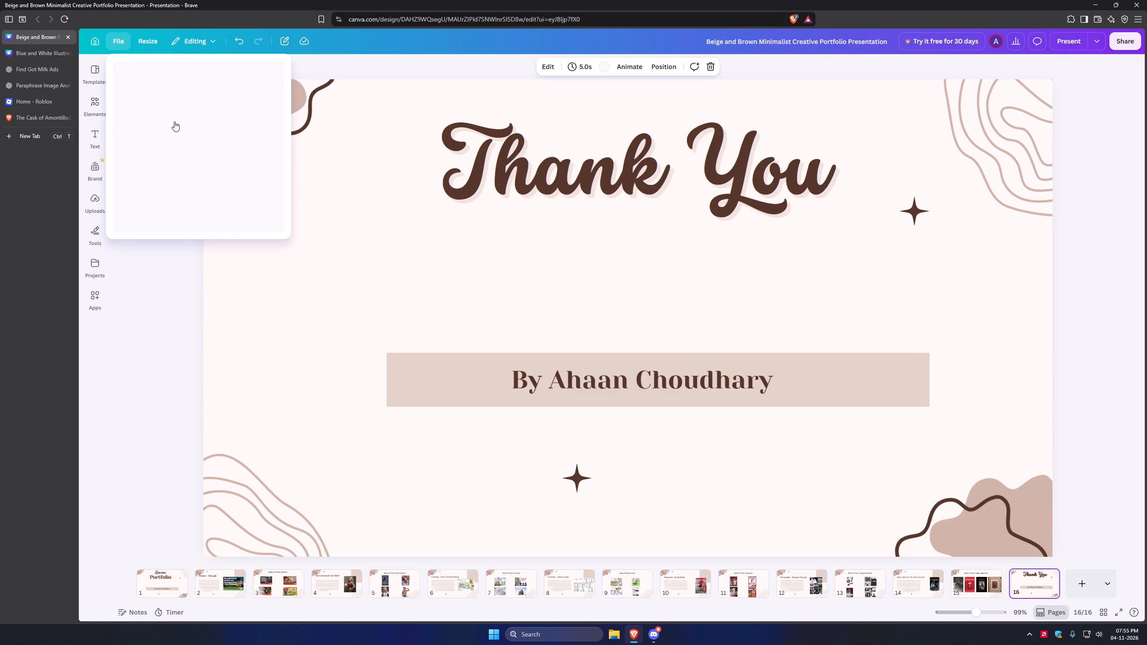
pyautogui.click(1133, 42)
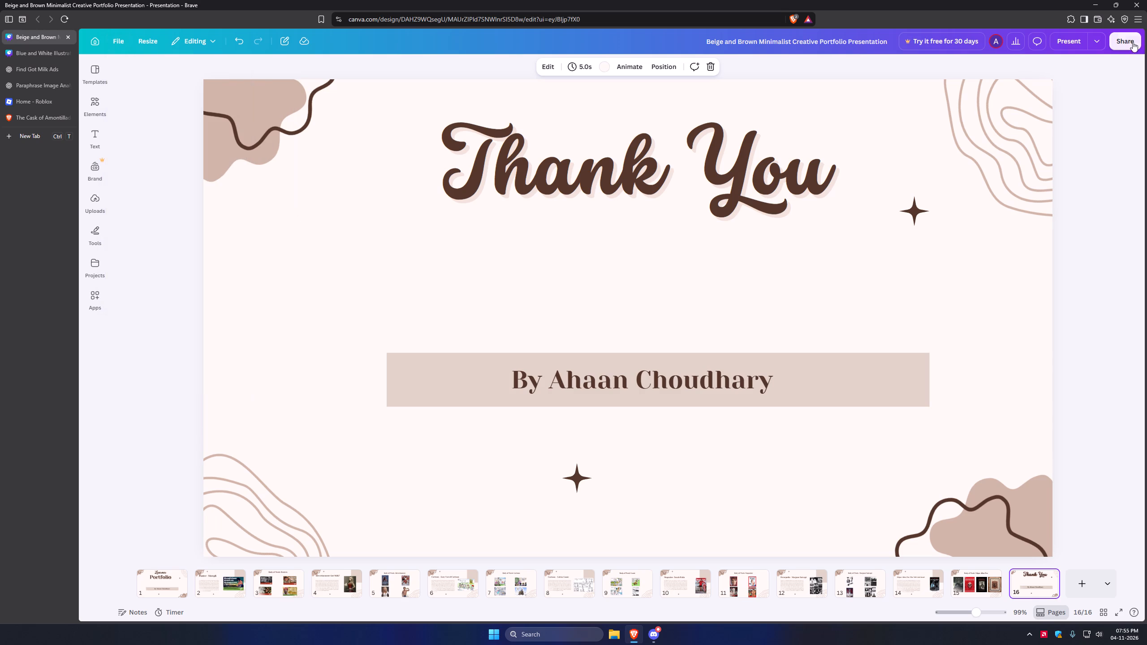
# Open the download settings for the finished beige and brown portfolio presentation.
pyautogui.click(1125, 40)
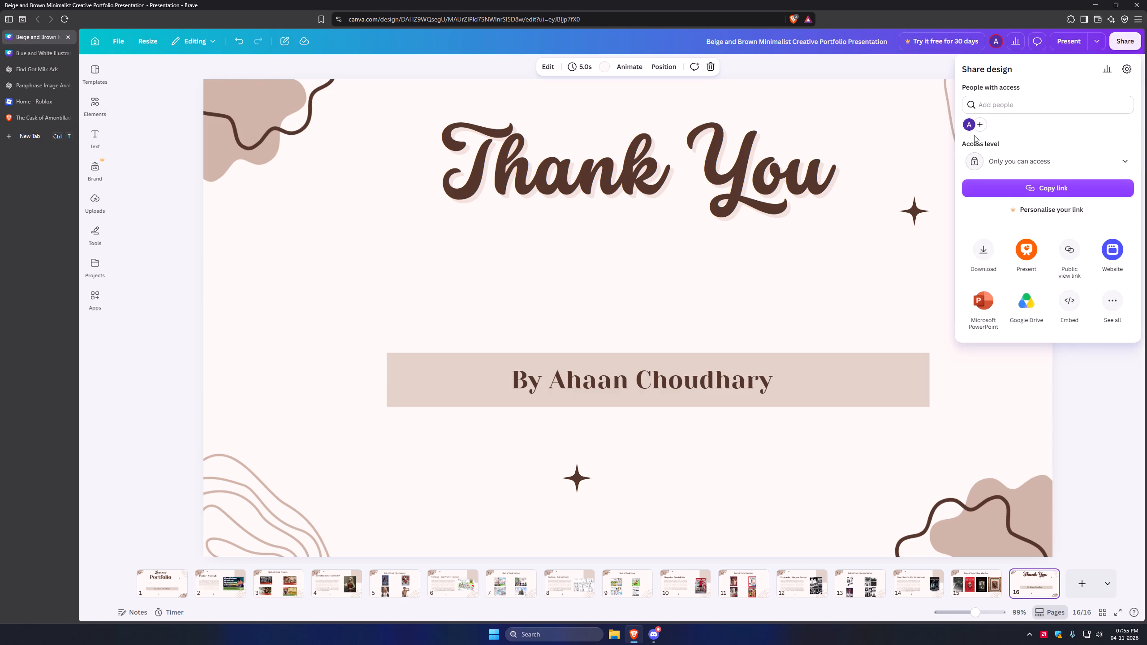
pyautogui.click(993, 246)
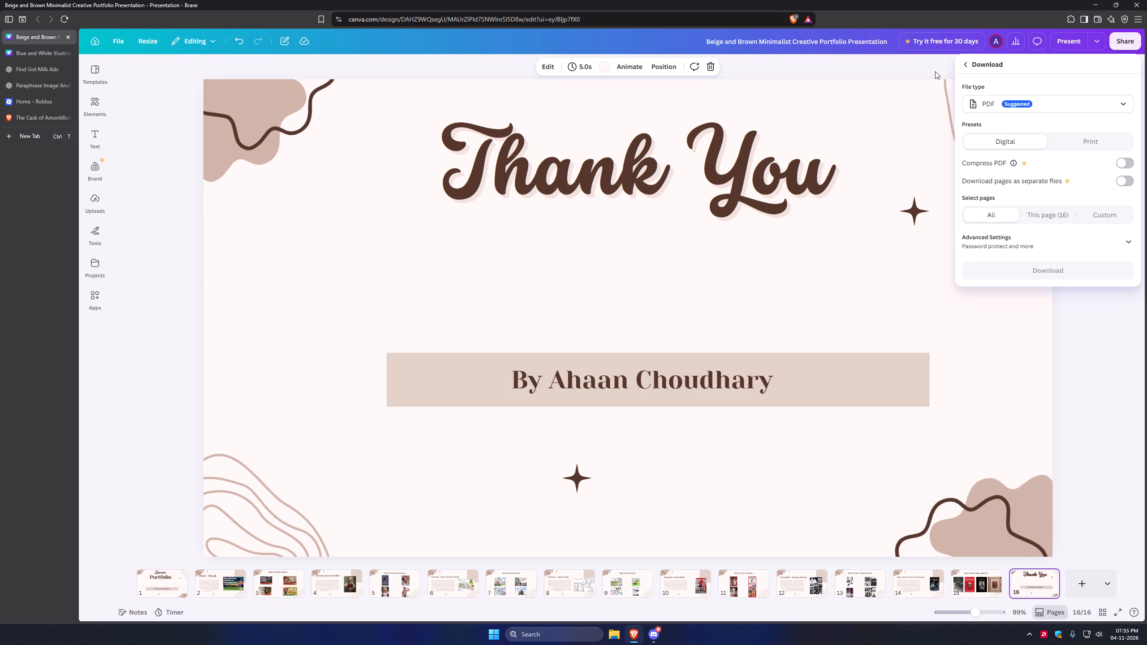
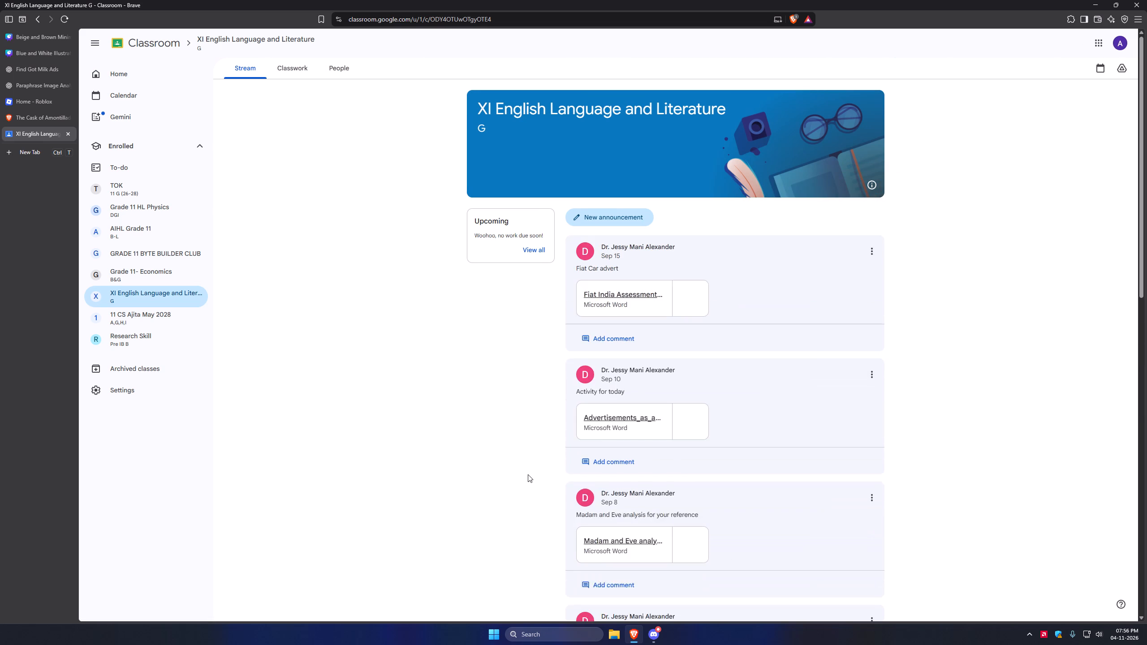
# Open the Learner Portfolio assignment from the English class stream and open the PDF submitted to it.
pyautogui.scroll(-6, 528, 474)
pyautogui.scroll(-3, 625, 412)
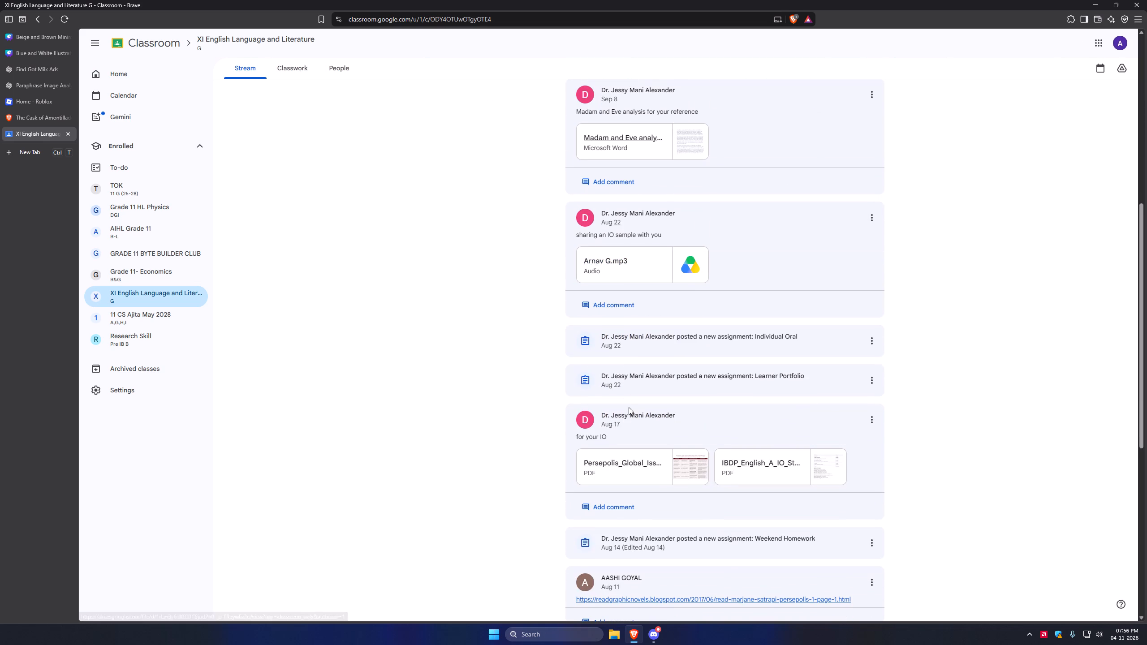
pyautogui.click(817, 365)
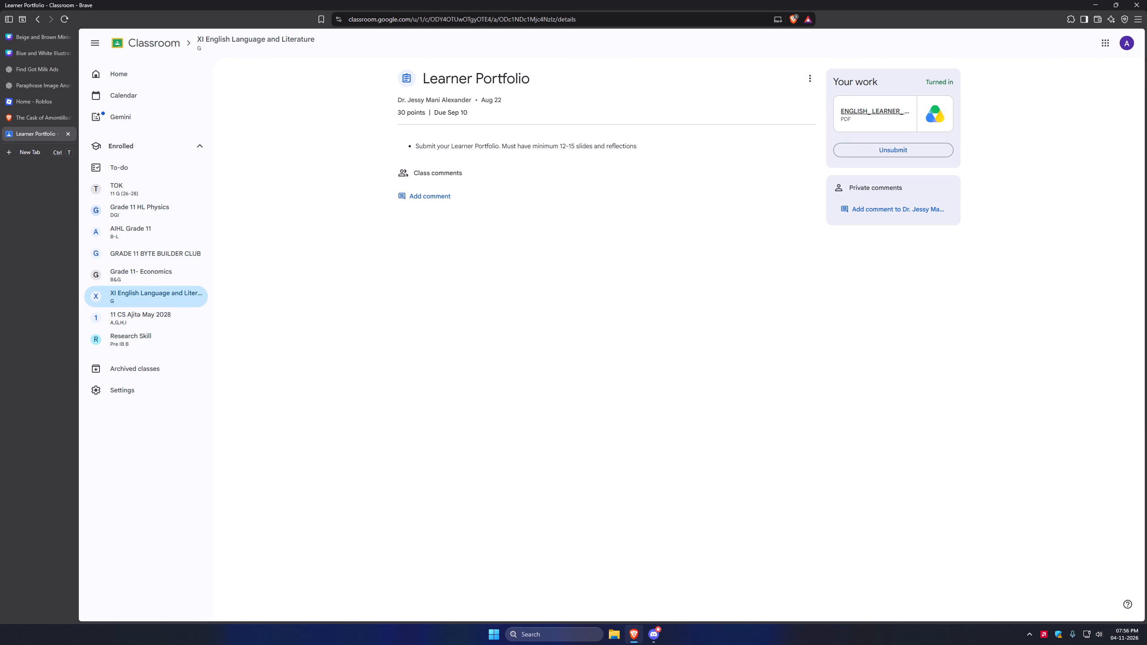
pyautogui.moveTo(529, 140); pyautogui.dragTo(586, 139)
pyautogui.click(595, 140)
pyautogui.click(865, 119)
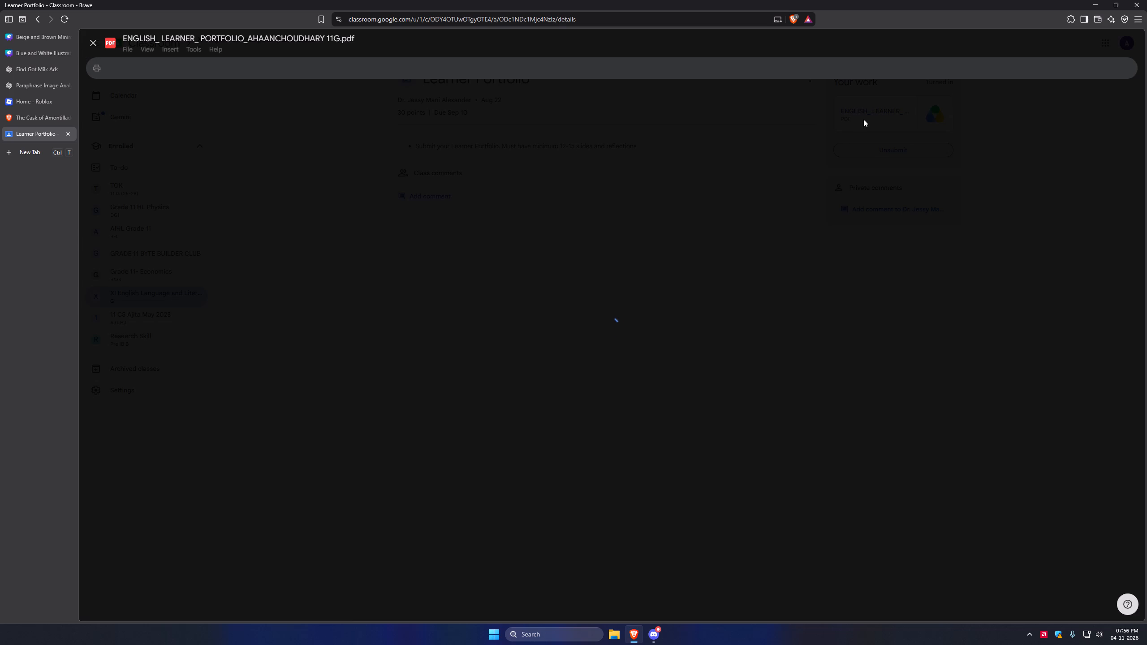
# Copy the submitted portfolio PDF's file name without its pdf extension.
pyautogui.doubleClick(246, 41)
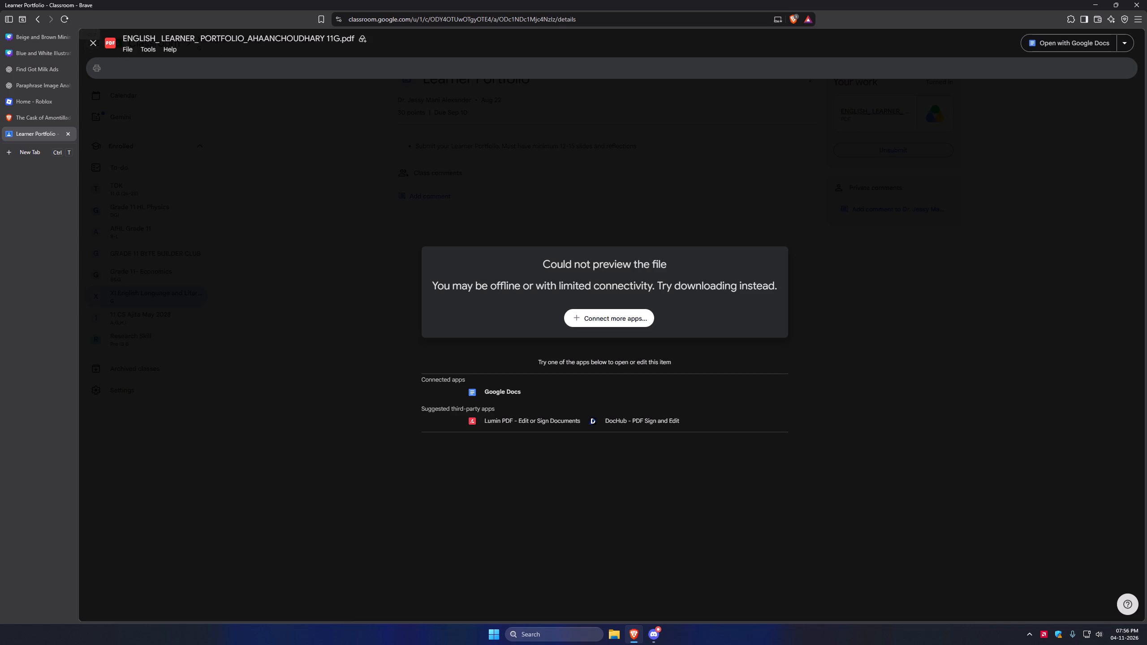
pyautogui.click(246, 40)
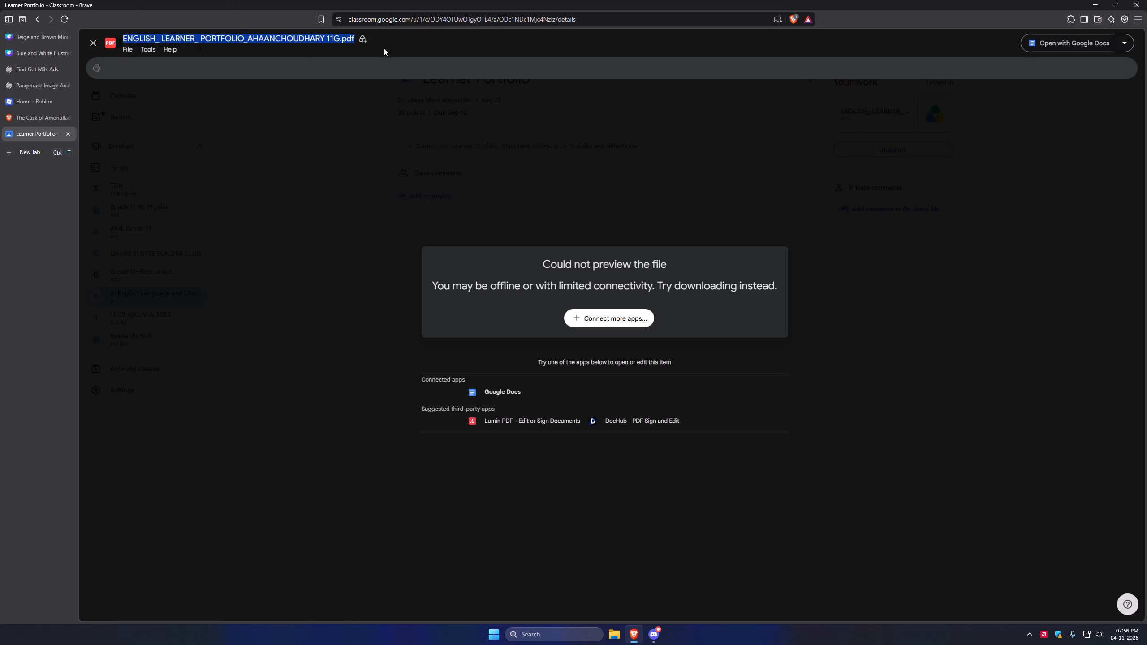
pyautogui.click(341, 36)
pyautogui.moveTo(341, 36); pyautogui.dragTo(212, 38)
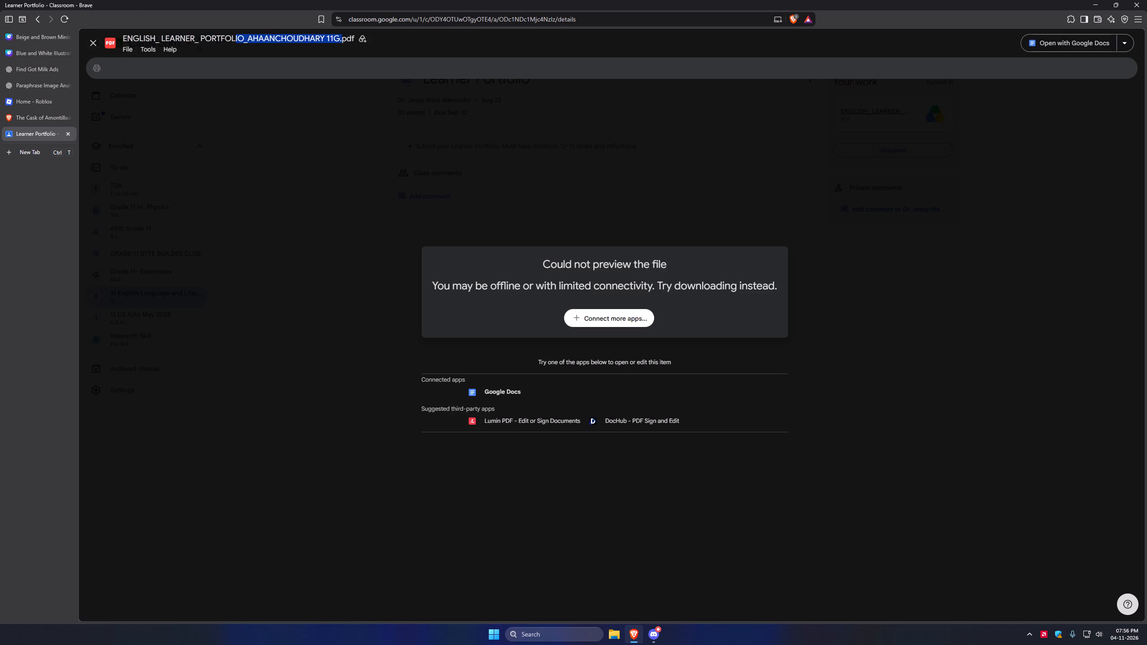
pyautogui.moveTo(212, 38); pyautogui.dragTo(116, 39)
pyautogui.hotkey('ctrl', 'c')
# Go back to the Beige and Brown portfolio presentation in Canva and download all its pages as a PDF.
pyautogui.click(47, 37)
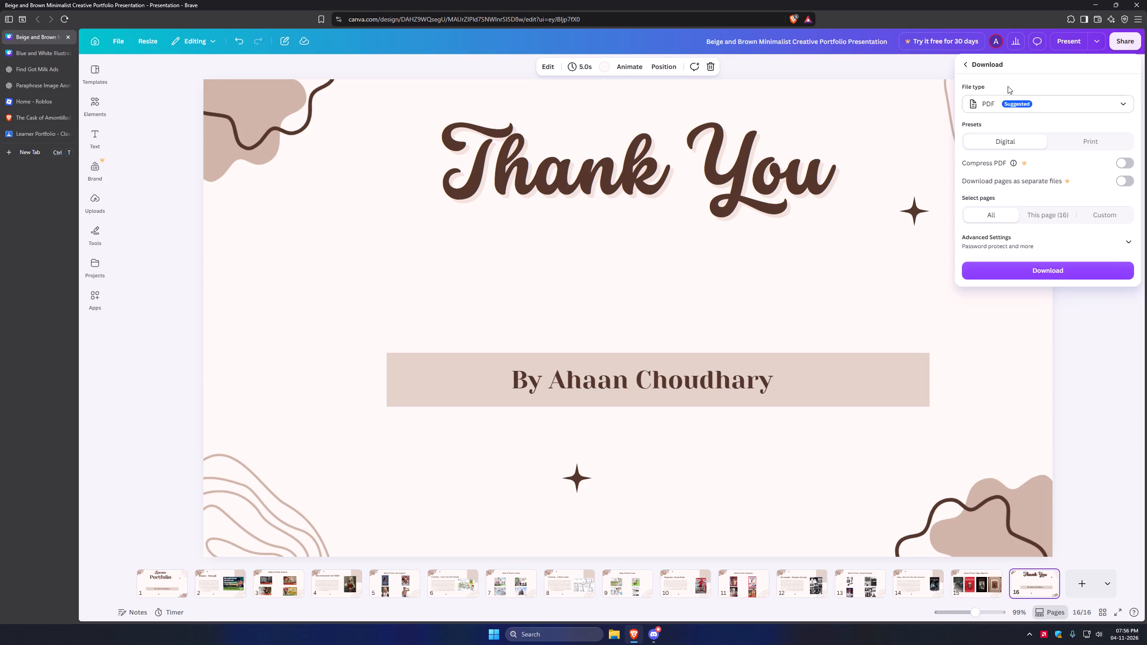
pyautogui.click(1035, 275)
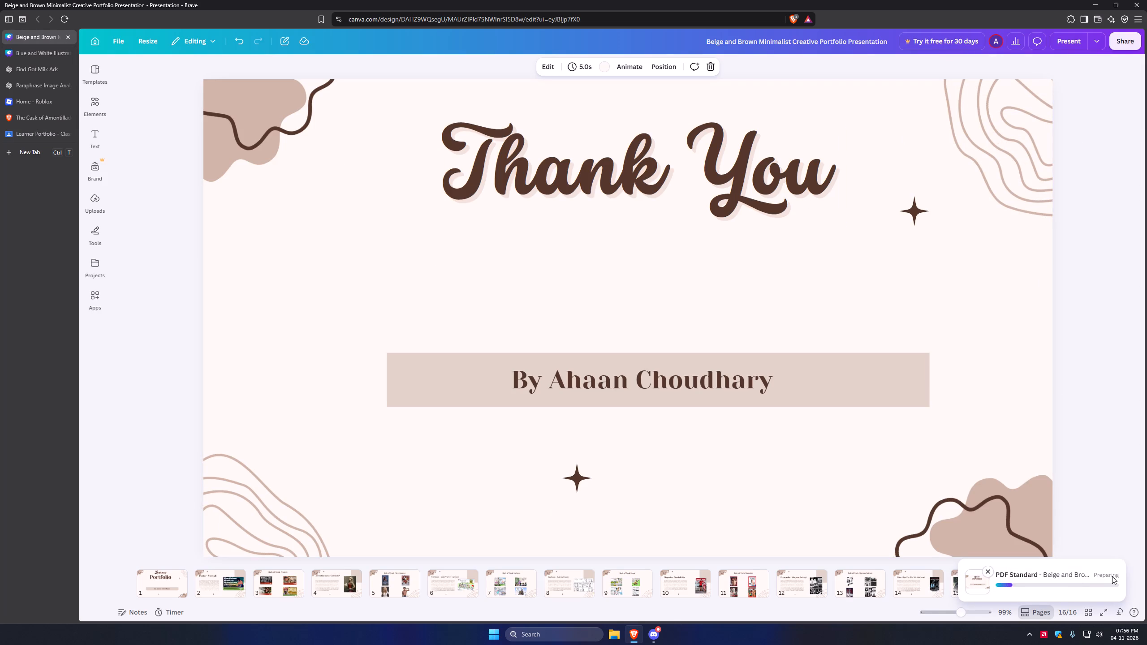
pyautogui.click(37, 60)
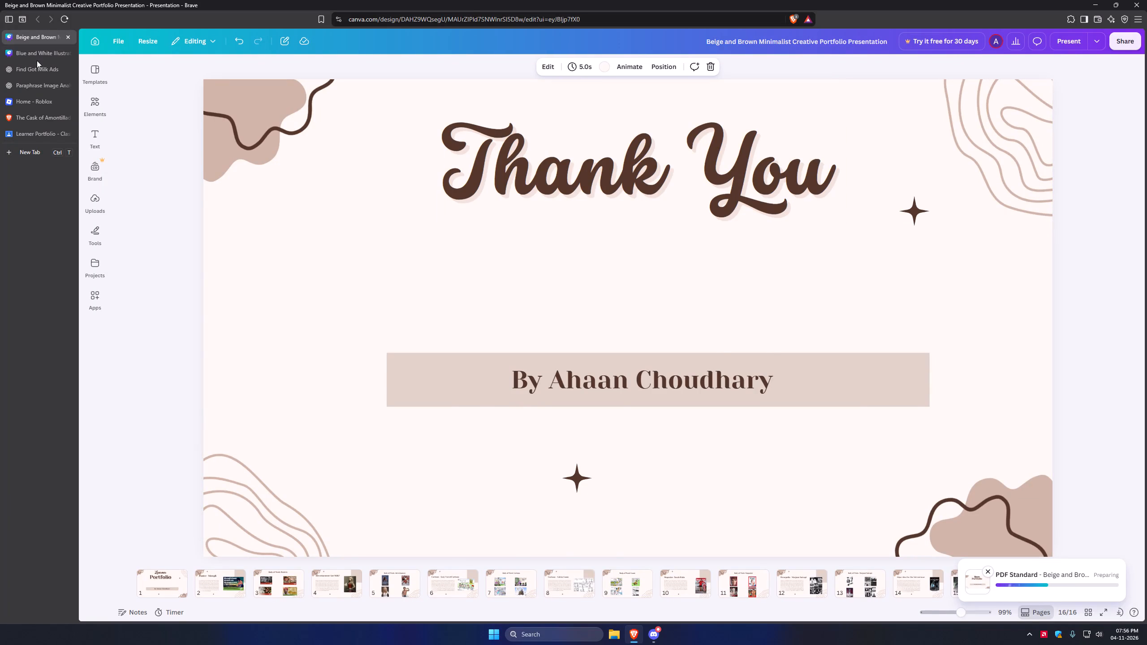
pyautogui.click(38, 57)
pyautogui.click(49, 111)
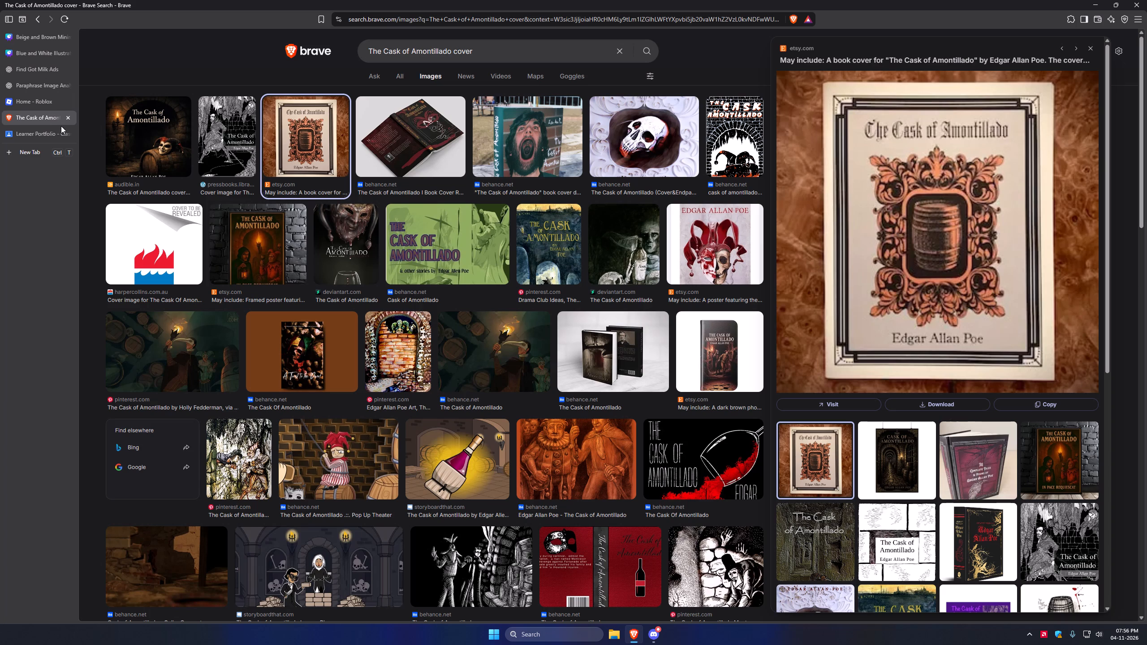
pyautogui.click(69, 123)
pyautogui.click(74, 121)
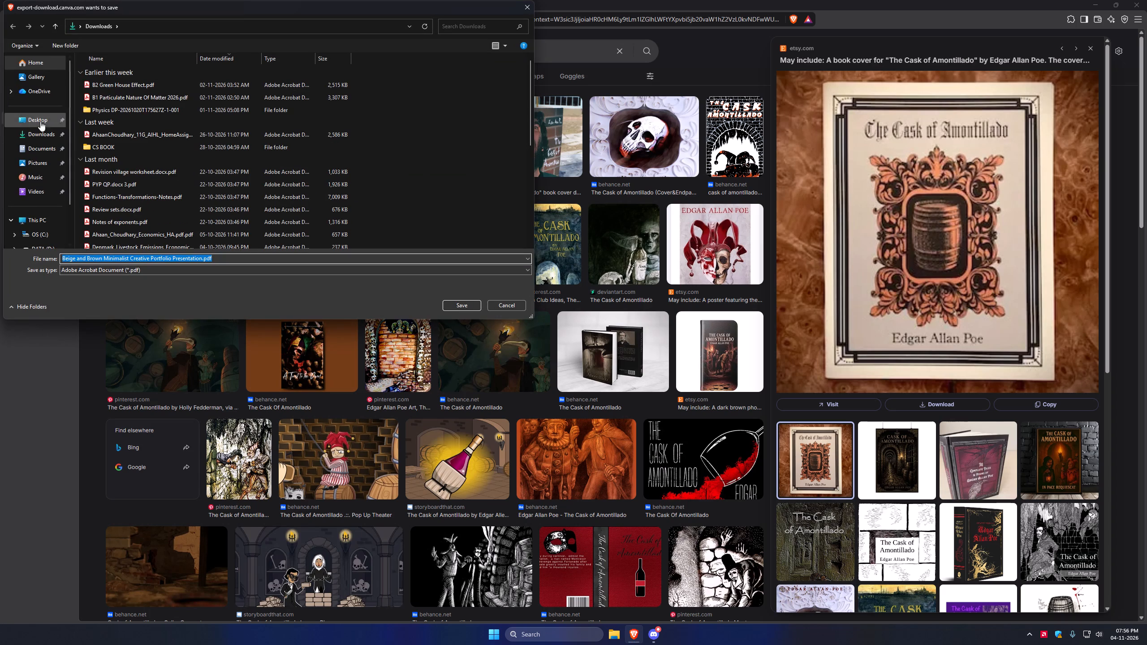
# Save the exported PDF in Downloads under the copied portfolio file name, with the trailing dot removed.
pyautogui.hotkey('ctrl', 'v')
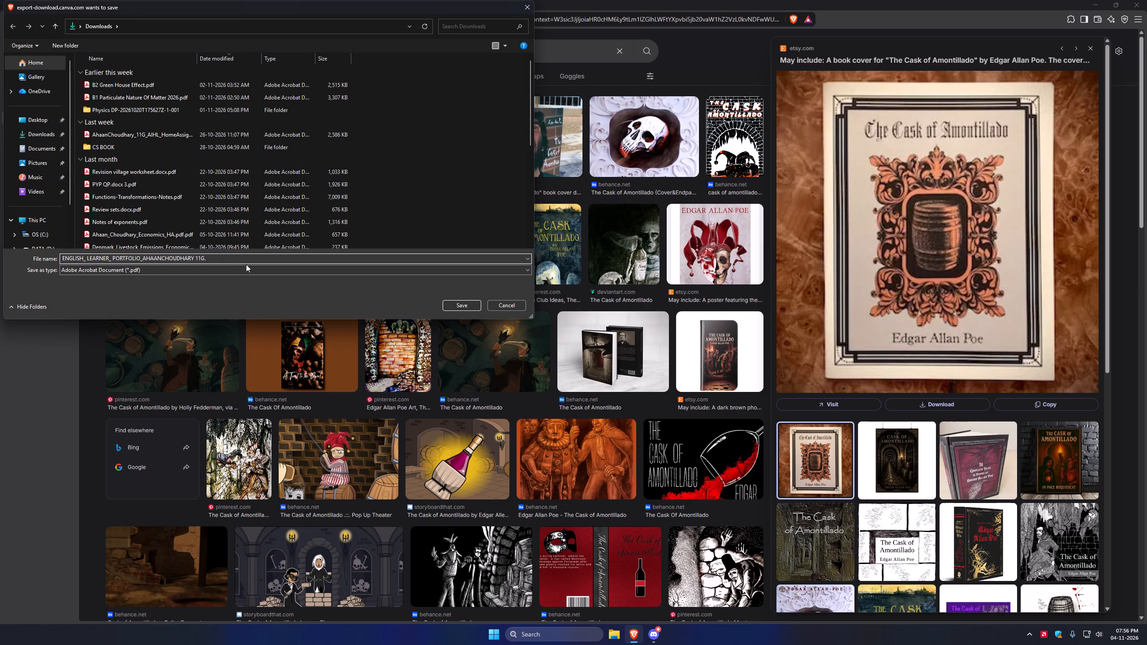
pyautogui.press('BackSpace')
pyautogui.click(456, 309)
# Open the newly saved portfolio PDF from the Downloads folder in File Explorer.
pyautogui.click(621, 636)
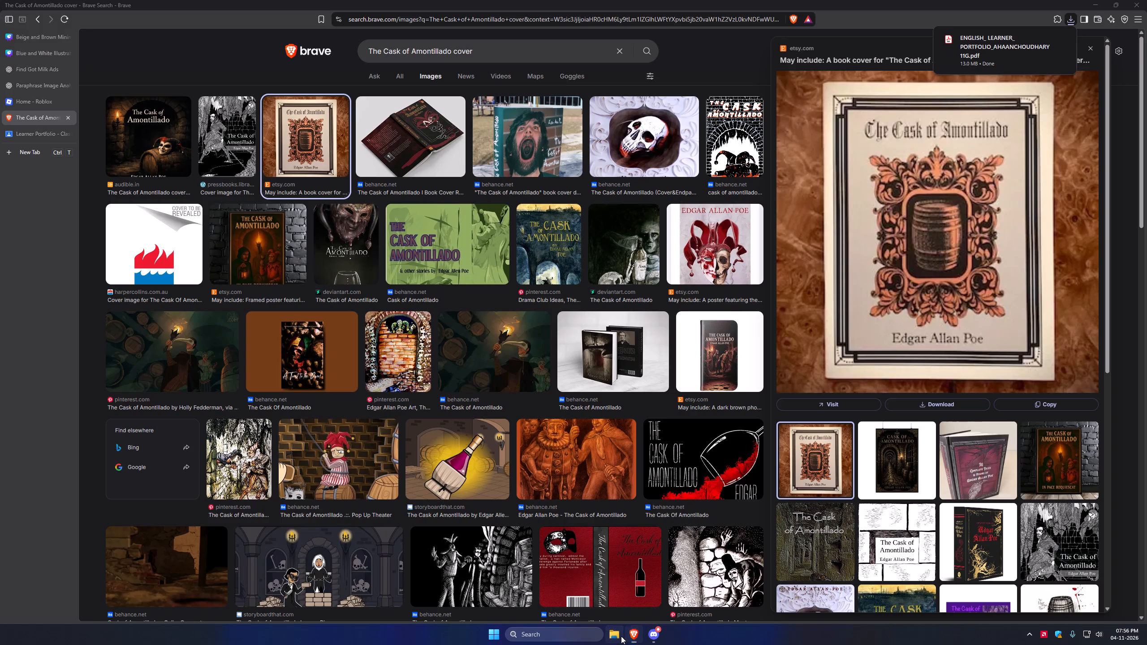
pyautogui.click(604, 640)
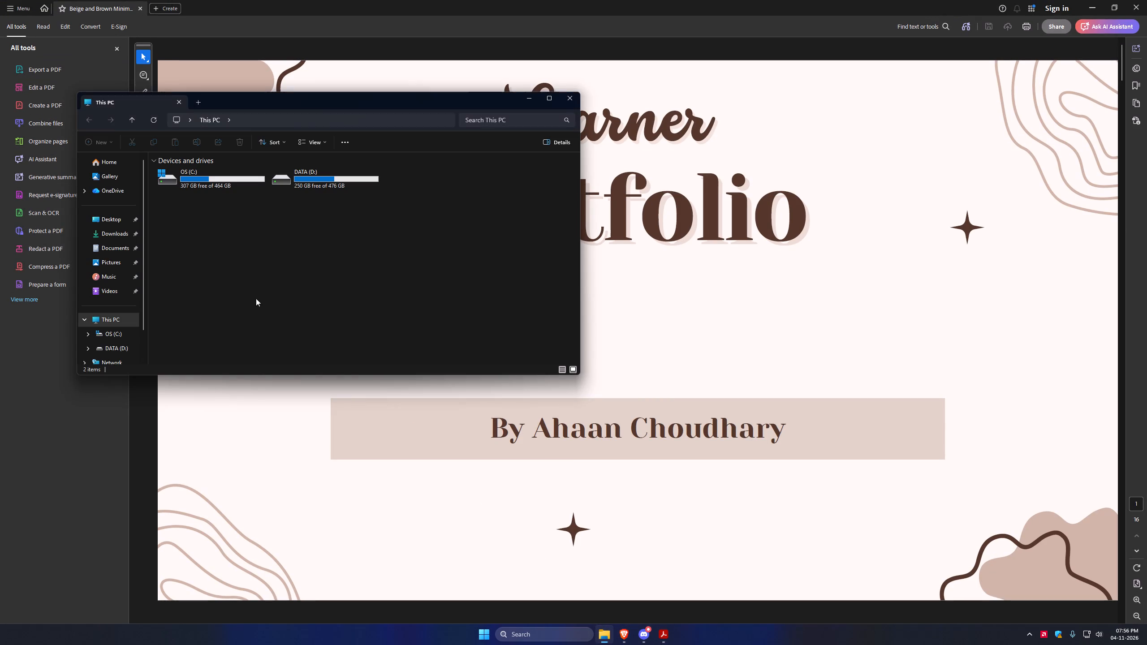
pyautogui.click(106, 236)
pyautogui.doubleClick(207, 184)
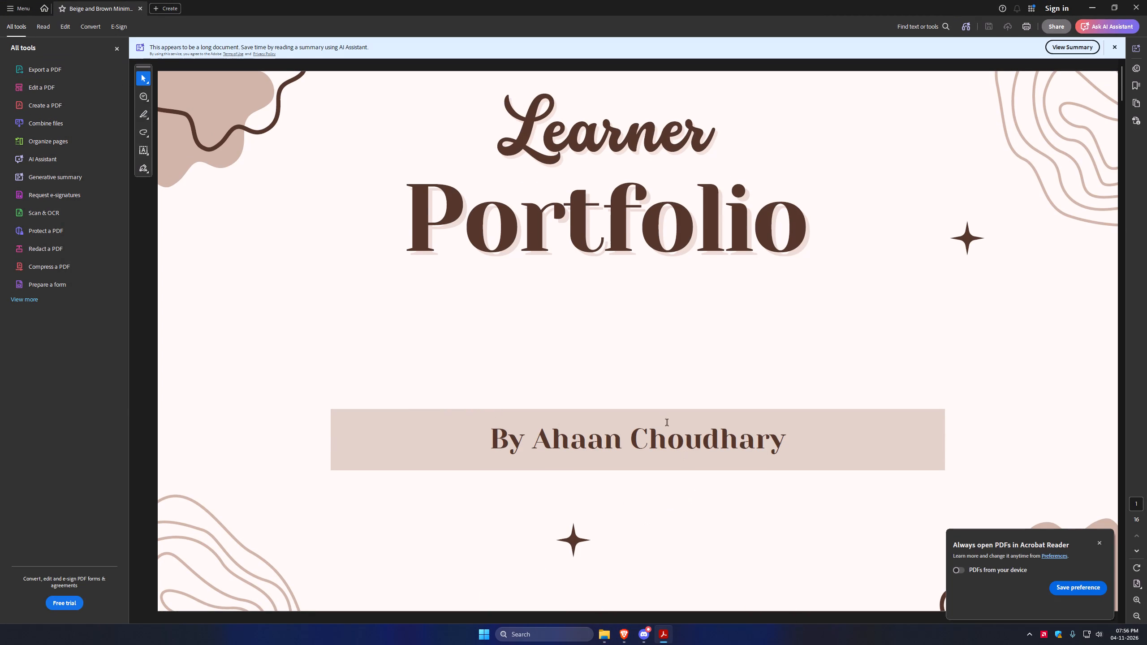
# Dismiss the AI summary banner and look through the portfolio PDF's pages to check the exported slides.
pyautogui.click(962, 322)
pyautogui.click(1117, 44)
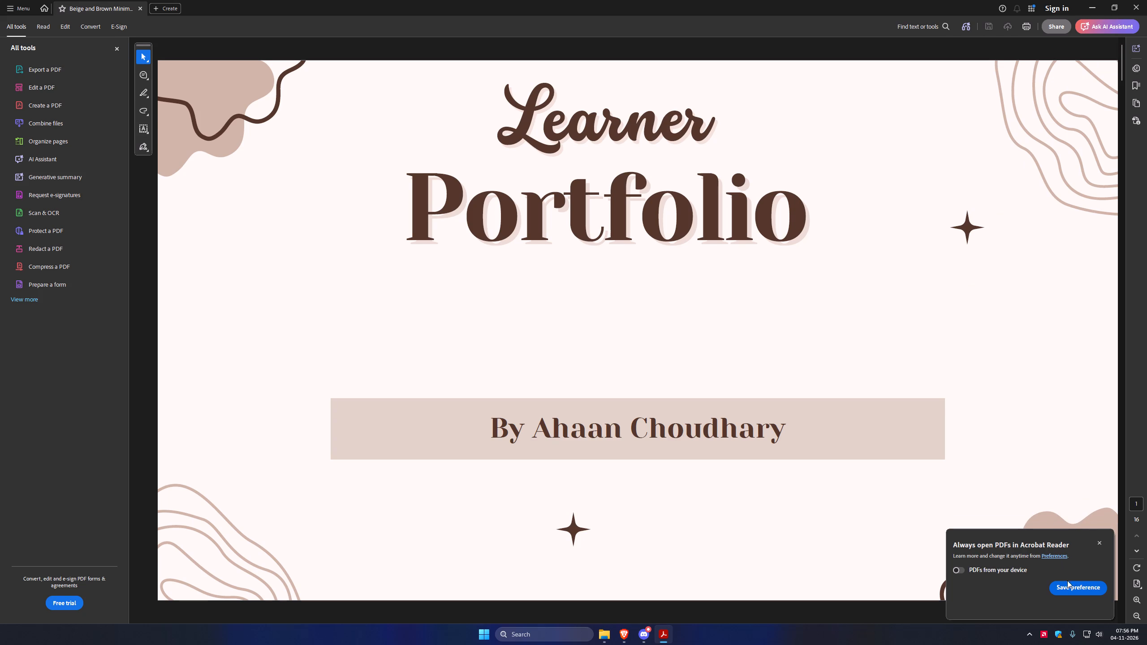
pyautogui.scroll(-1, 909, 413)
pyautogui.scroll(1, 628, 344)
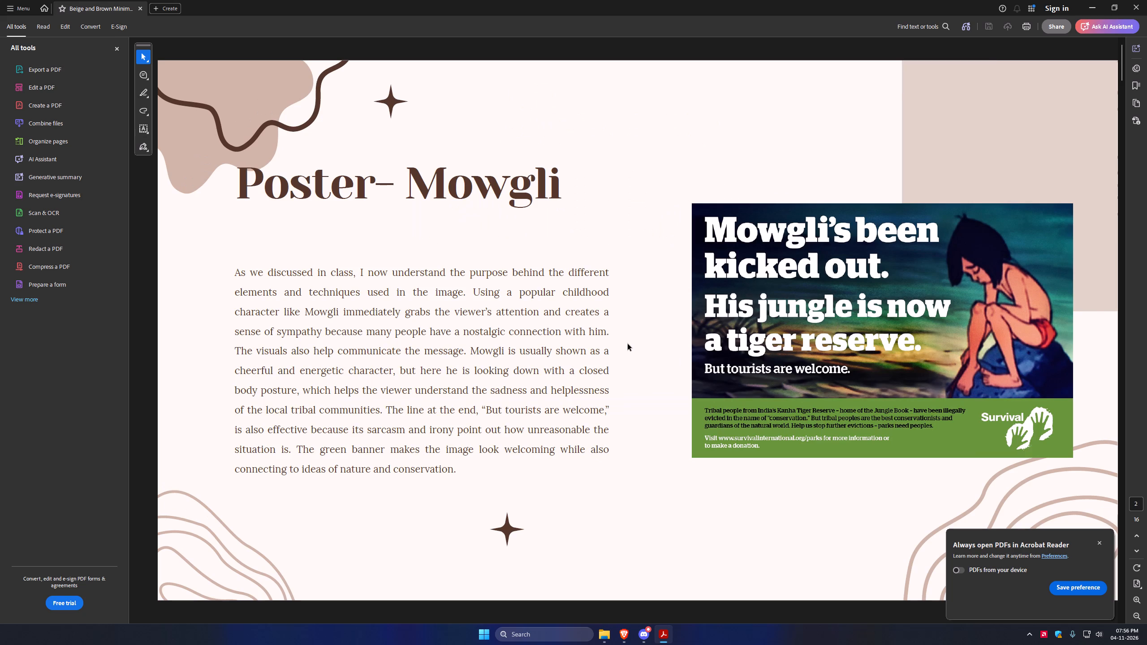
pyautogui.scroll(-7, 628, 344)
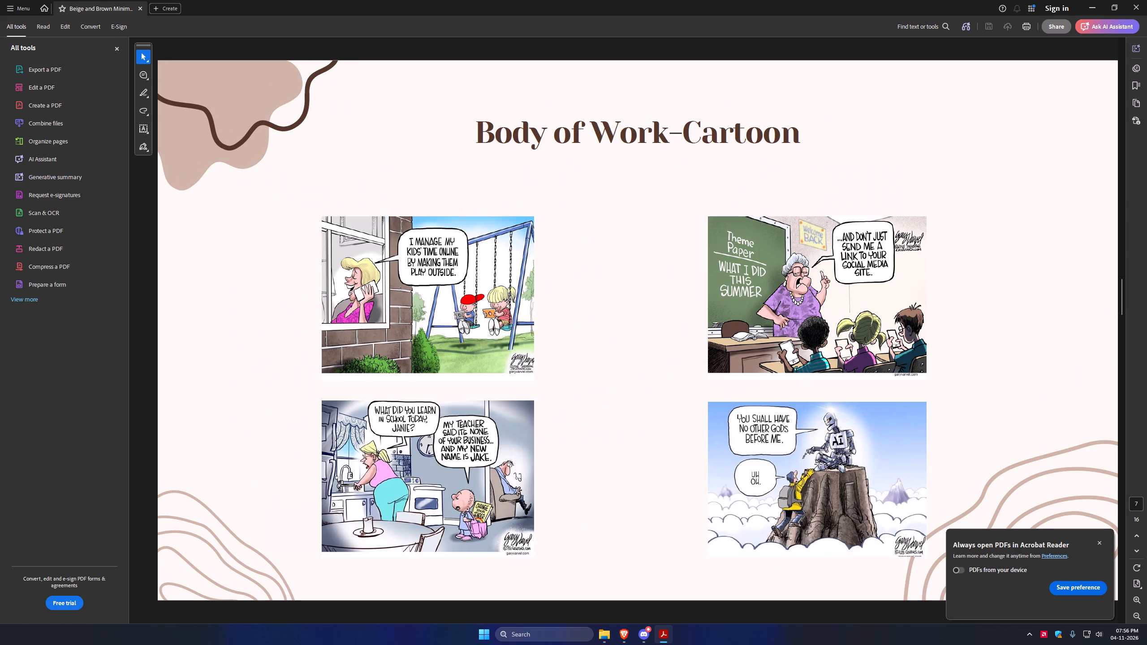
# Show the hidden system tray icons.
pyautogui.click(1026, 626)
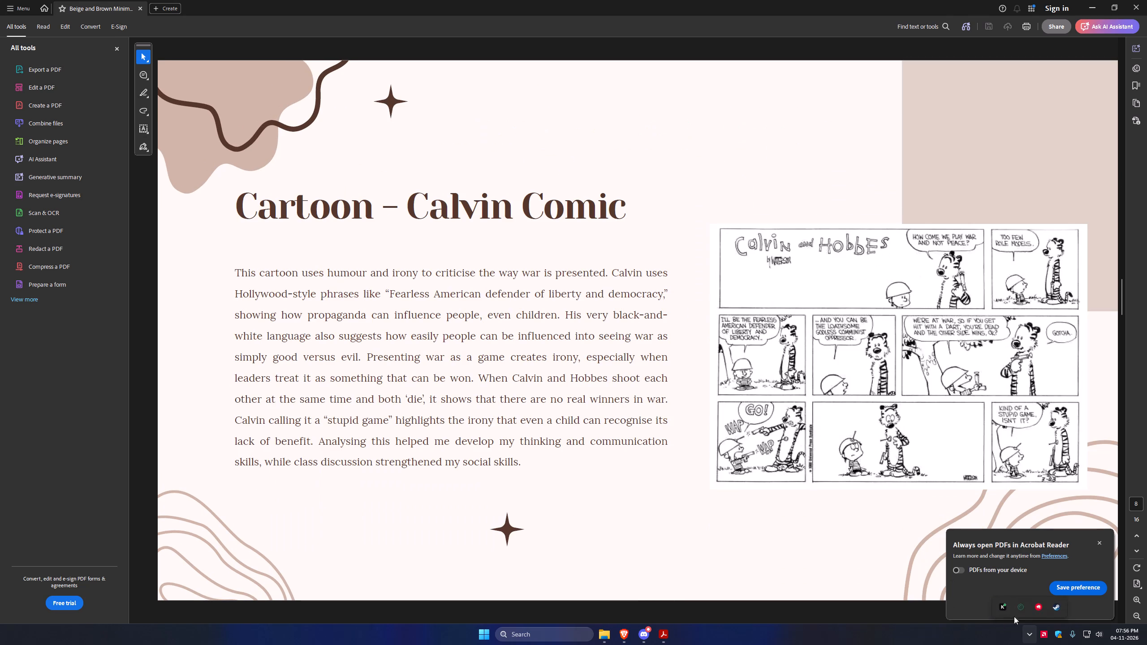
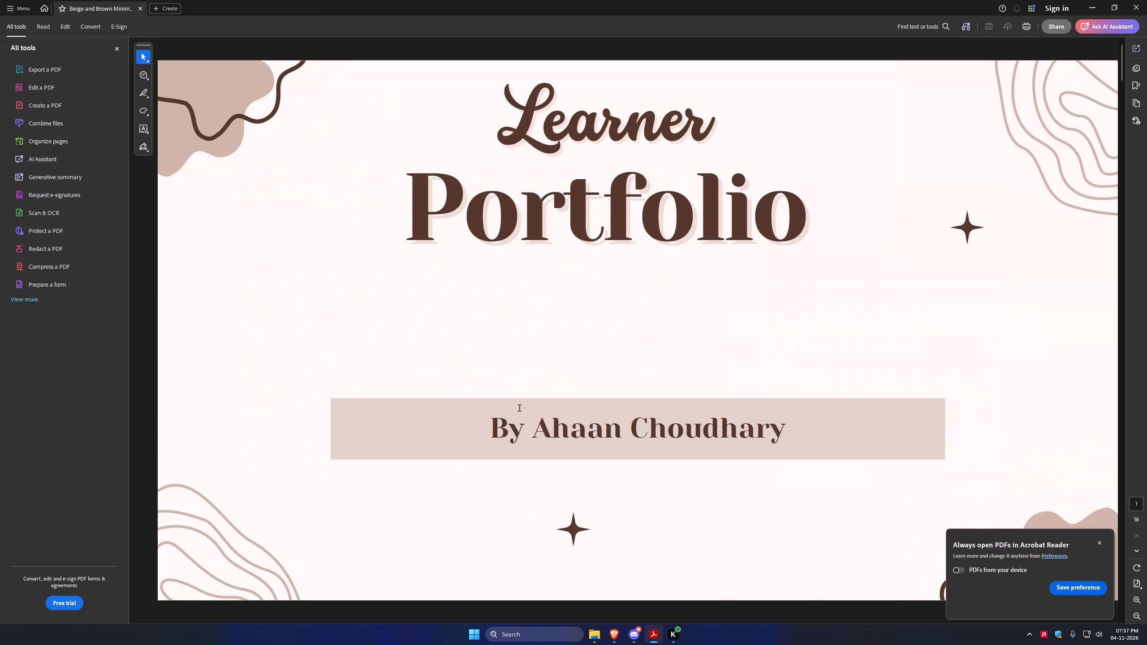
# Page through the exported portfolio PDF from the cover to the Edgar Allen Poe slides to check its text and images, and close the PDF viewer.
pyautogui.scroll(-2, 500, 387)
pyautogui.scroll(1, 496, 383)
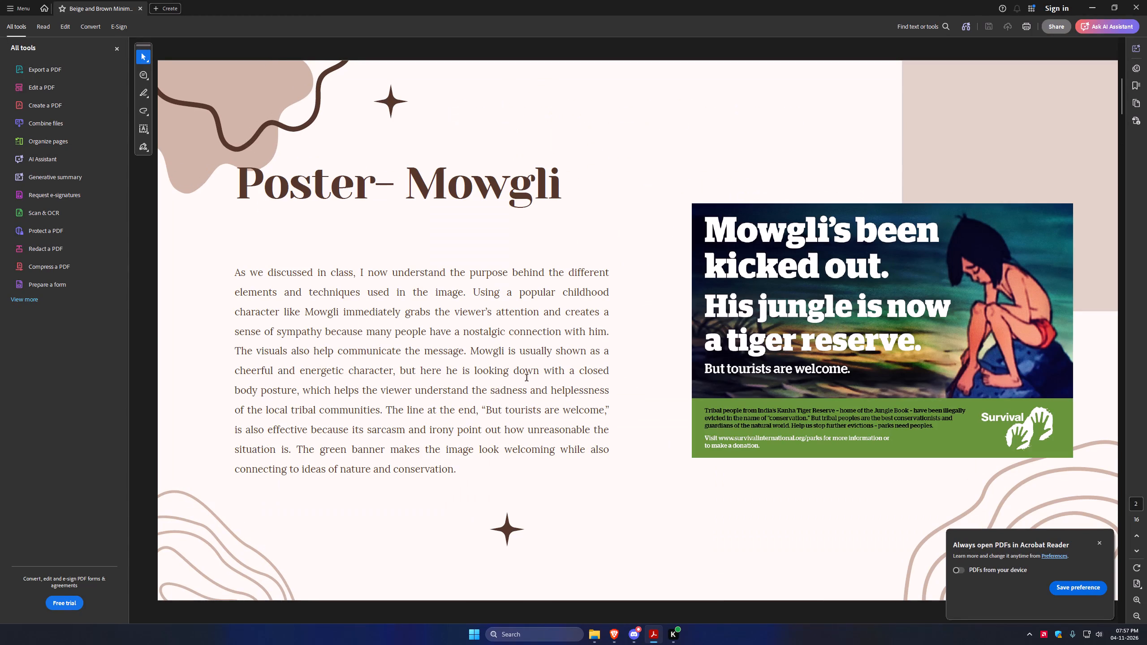
pyautogui.scroll(-2, 535, 388)
pyautogui.scroll(1, 543, 383)
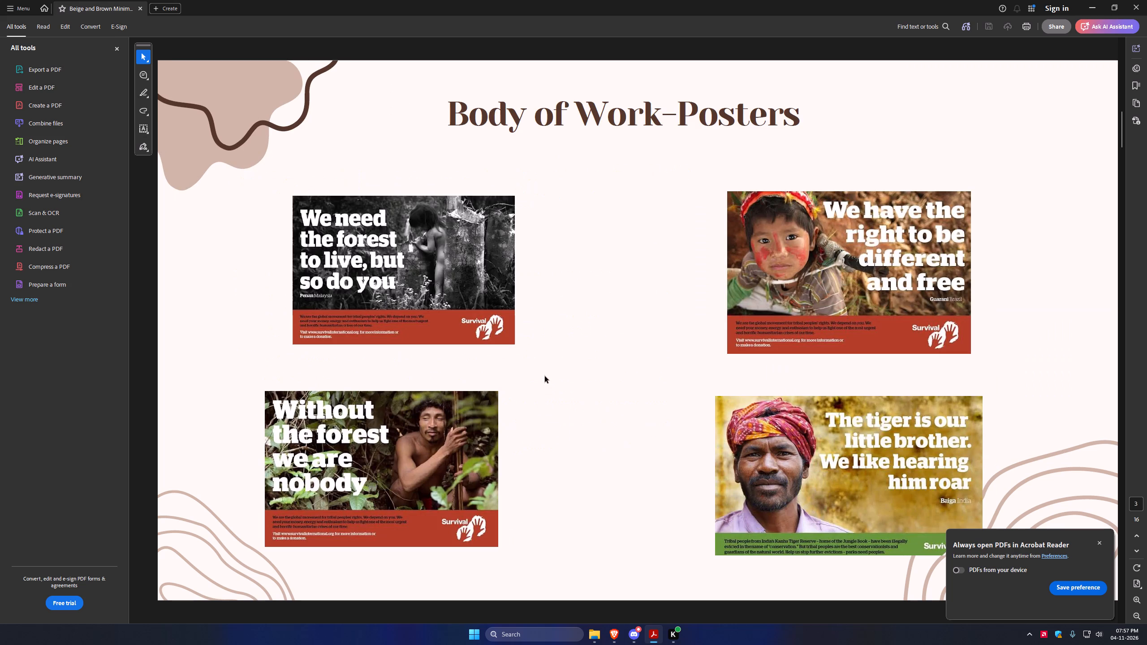
pyautogui.scroll(1, 545, 376)
pyautogui.scroll(-2, 545, 376)
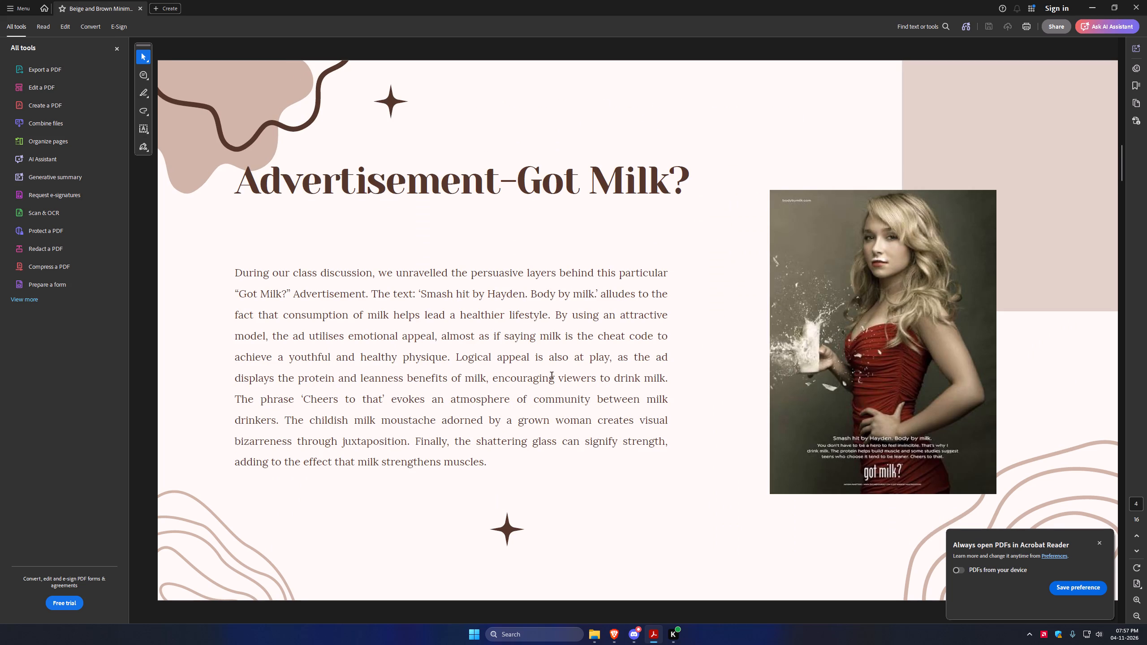
pyautogui.scroll(-2, 552, 376)
pyautogui.scroll(2, 556, 378)
pyautogui.scroll(-2, 555, 378)
pyautogui.scroll(1, 538, 380)
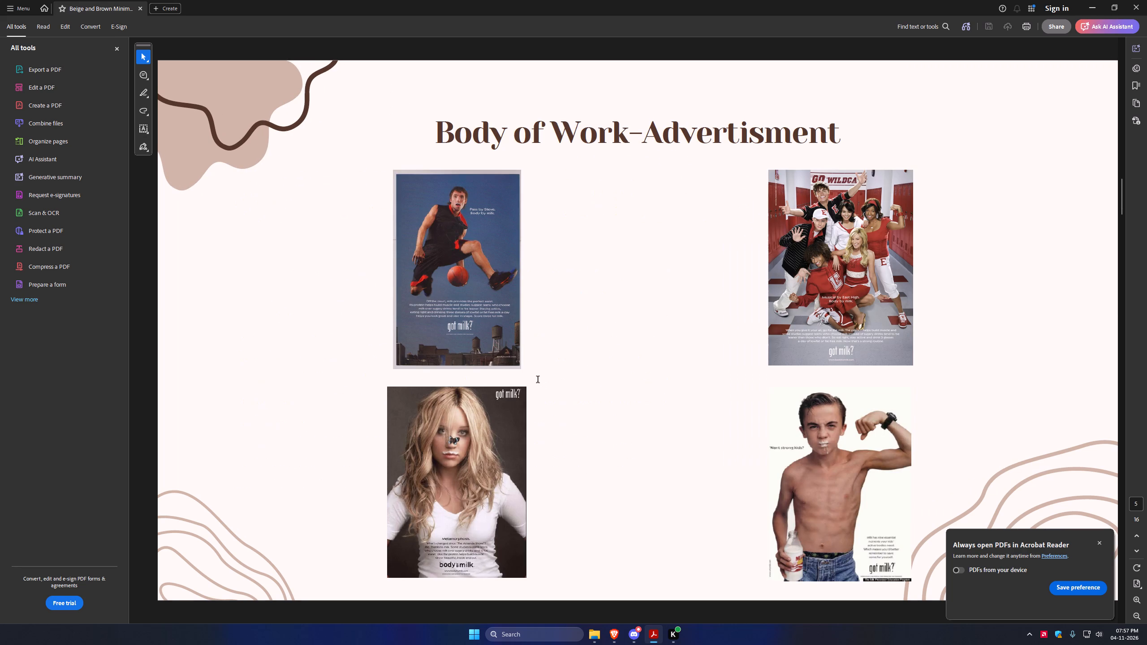
pyautogui.scroll(-3, 538, 381)
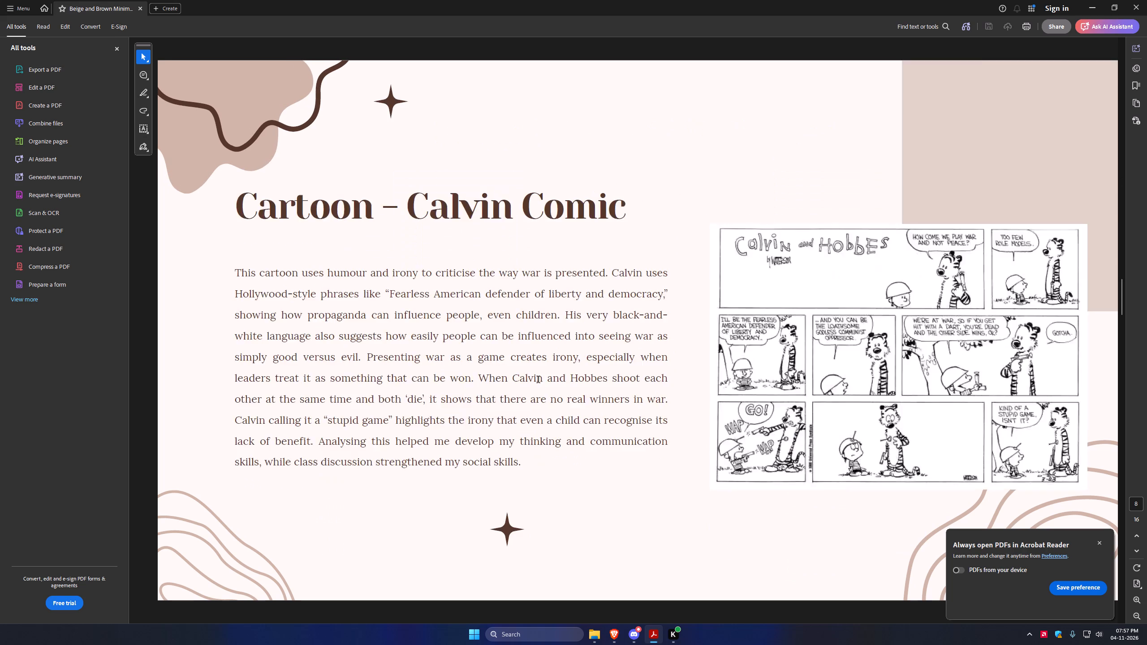
pyautogui.scroll(-7, 539, 380)
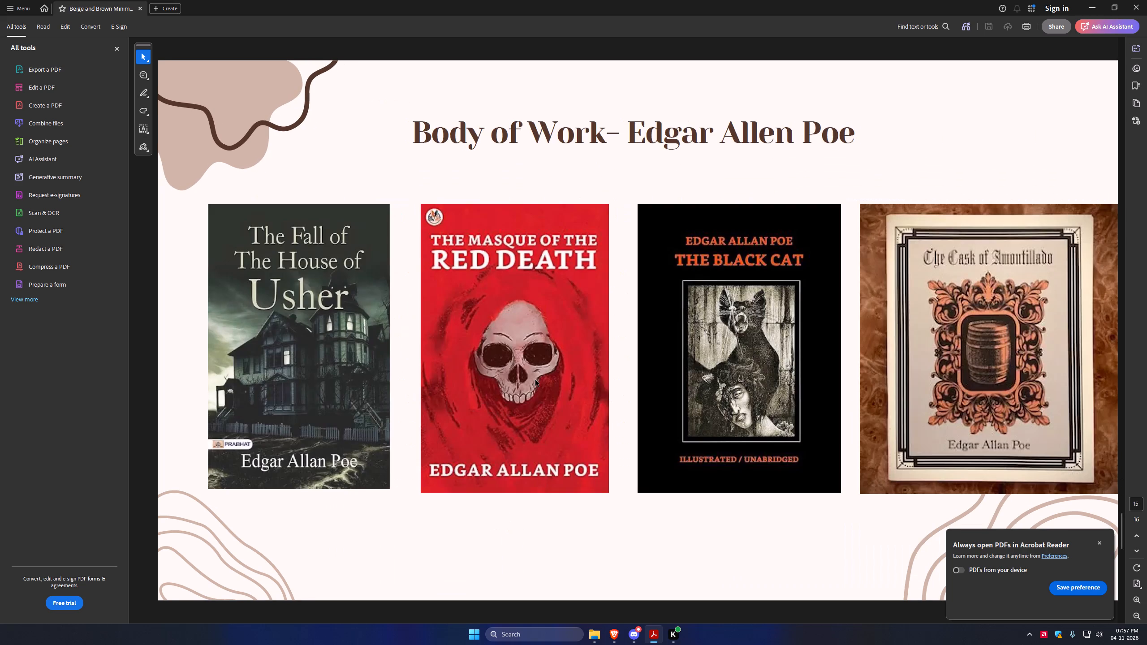
pyautogui.scroll(-1, 535, 380)
pyautogui.click(1146, 0)
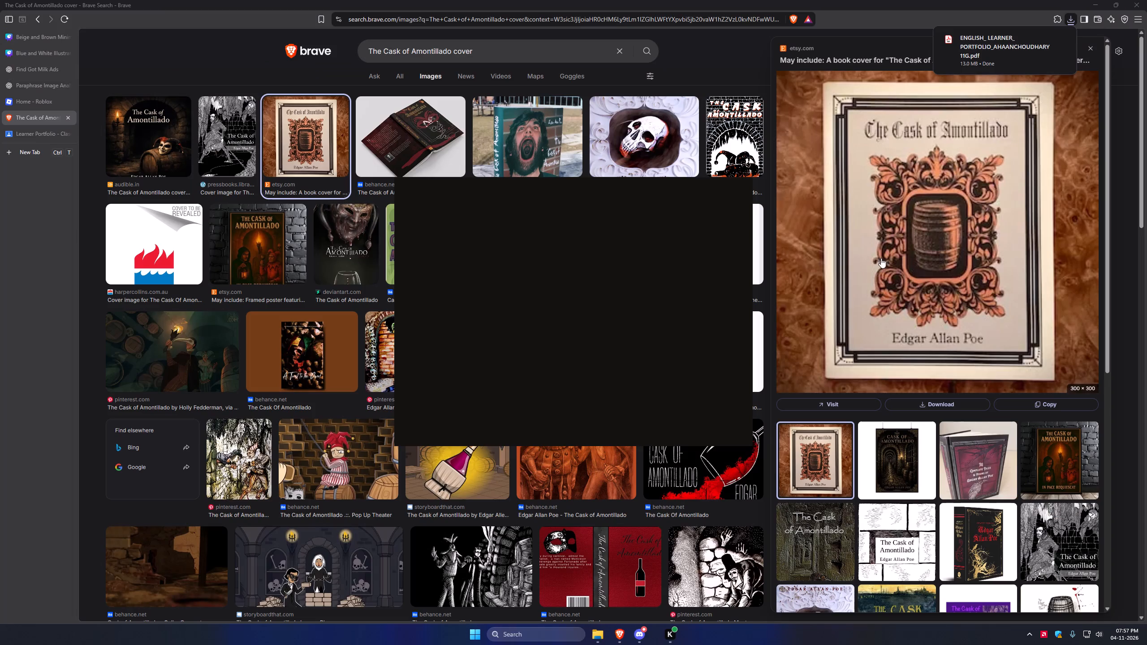
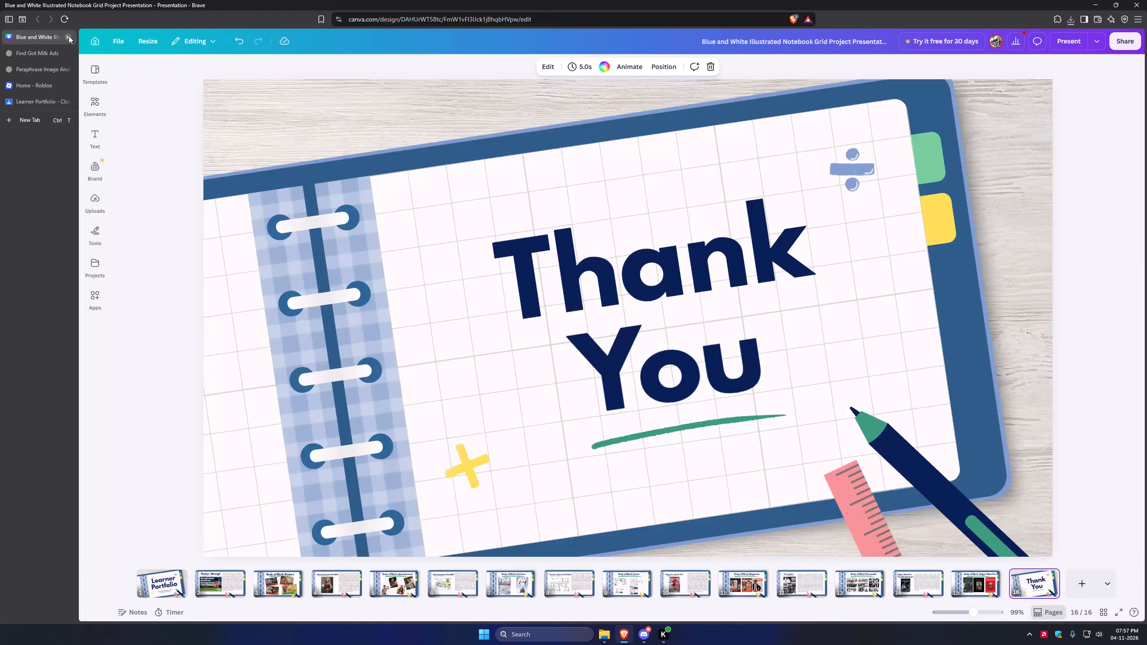
# Close the Canva presentation, Find Got Milk Ads, Paraphrase Image and Learner Portfolio Classroom tabs, keeping only the Roblox home tab open.
pyautogui.tripleClick(69, 36)
pyautogui.doubleClick(69, 36)
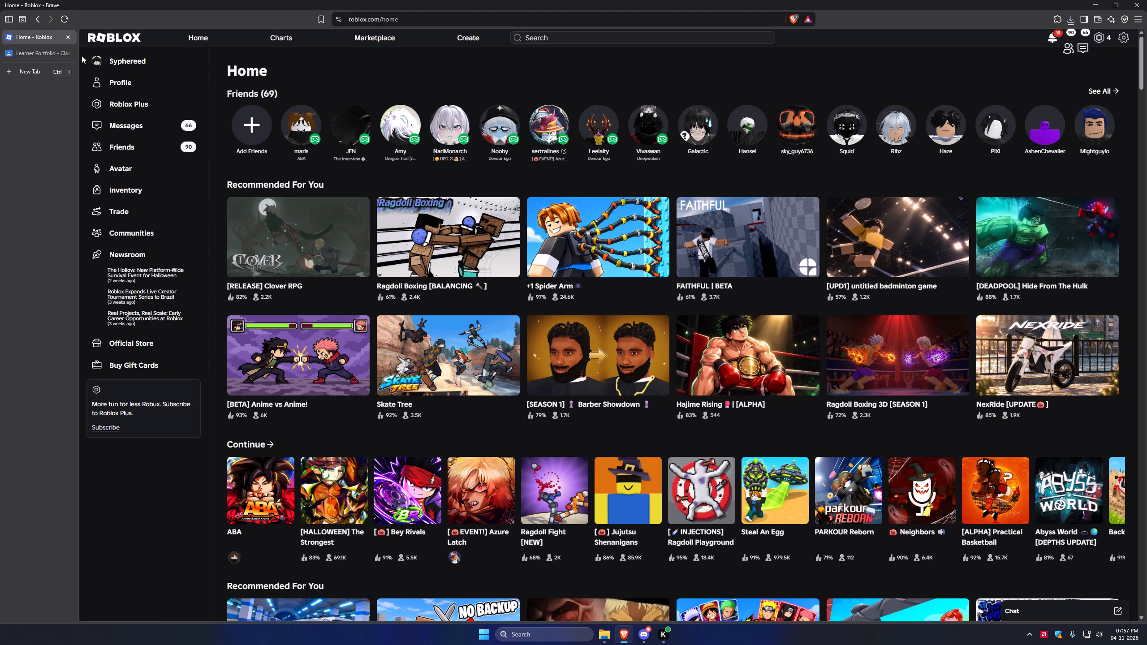
pyautogui.click(72, 50)
pyautogui.click(65, 57)
pyautogui.click(69, 56)
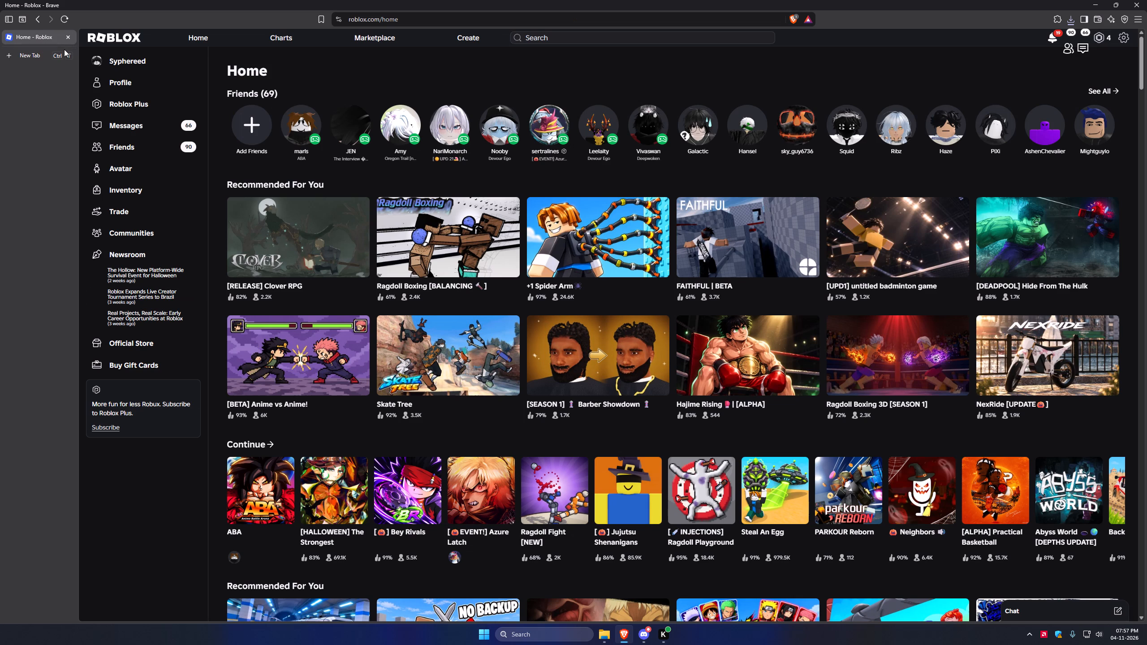
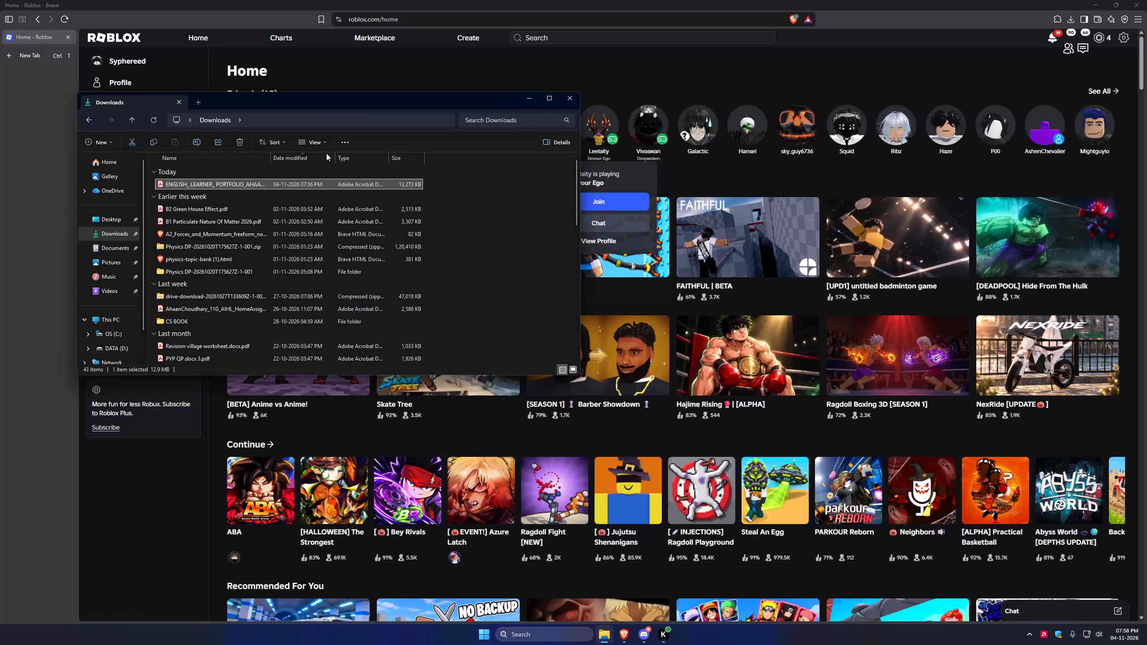
# Open the exported English learner portfolio PDF from the Downloads folder to check its cover page, and close the PDF viewer.
pyautogui.doubleClick(325, 182)
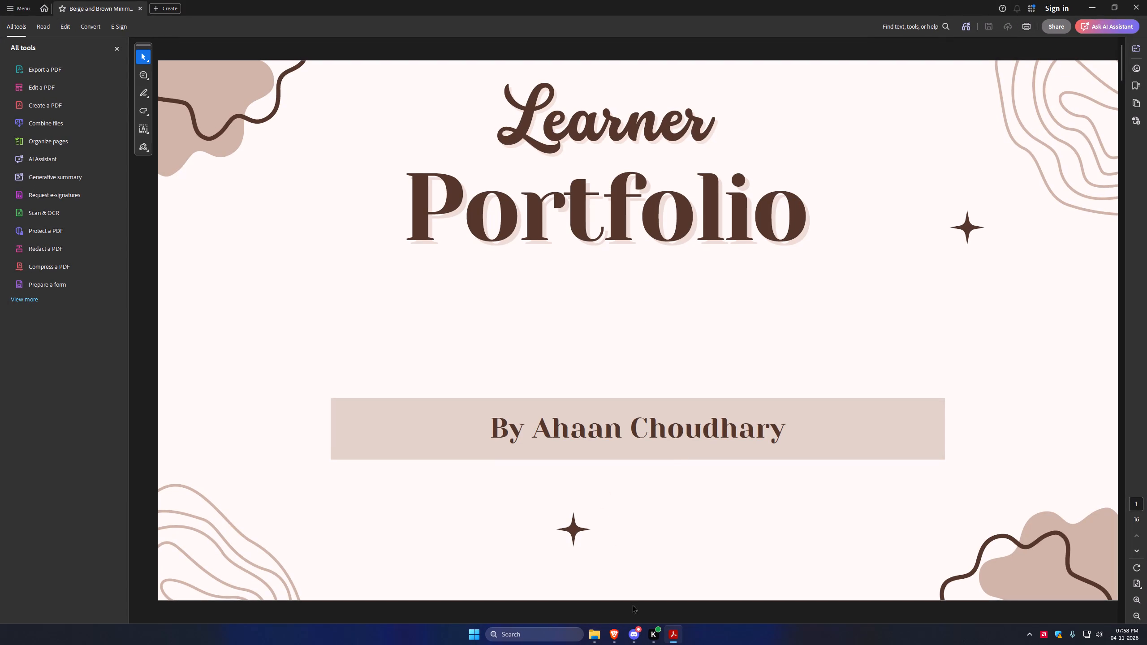
pyautogui.click(1146, 0)
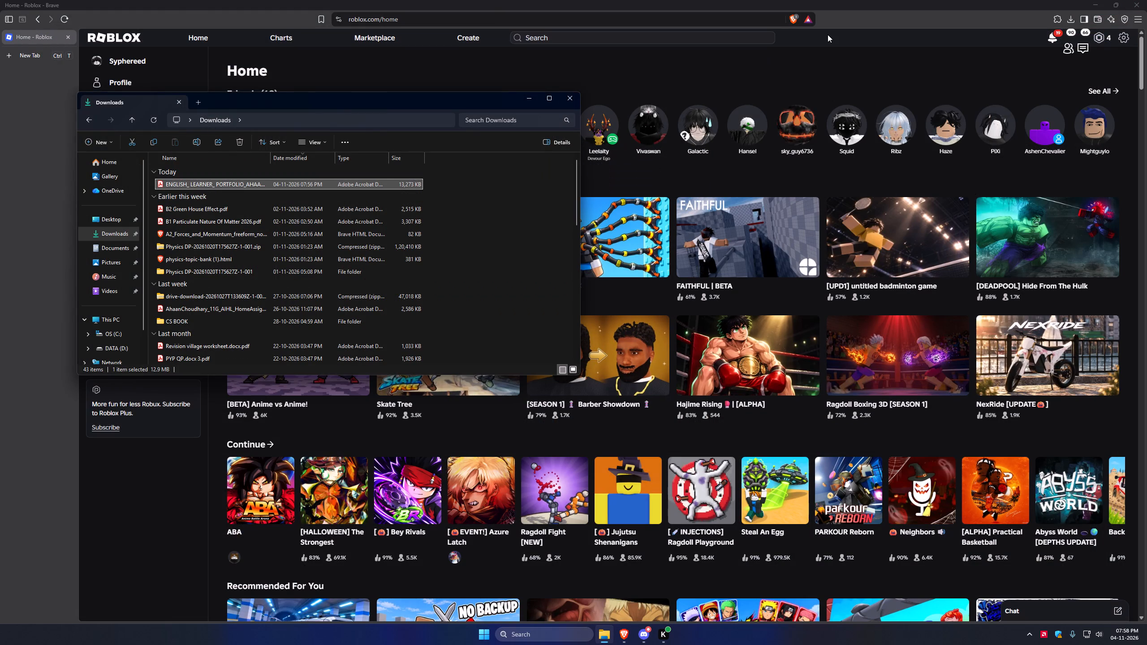
# Search Windows for the WhatsApp app.
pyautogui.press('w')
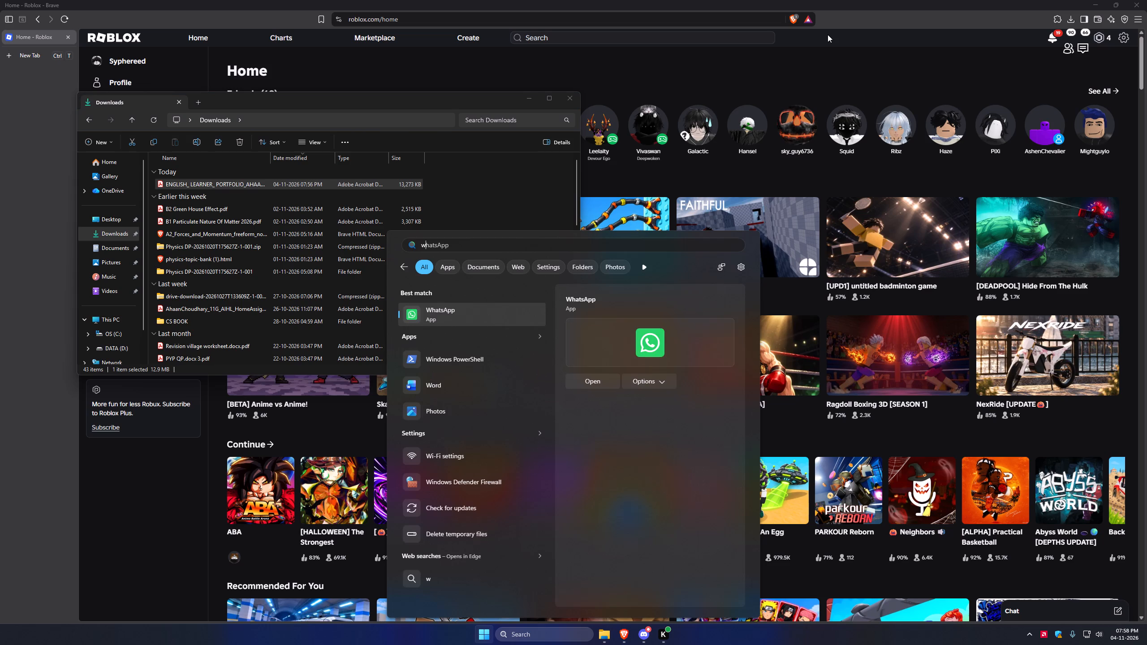